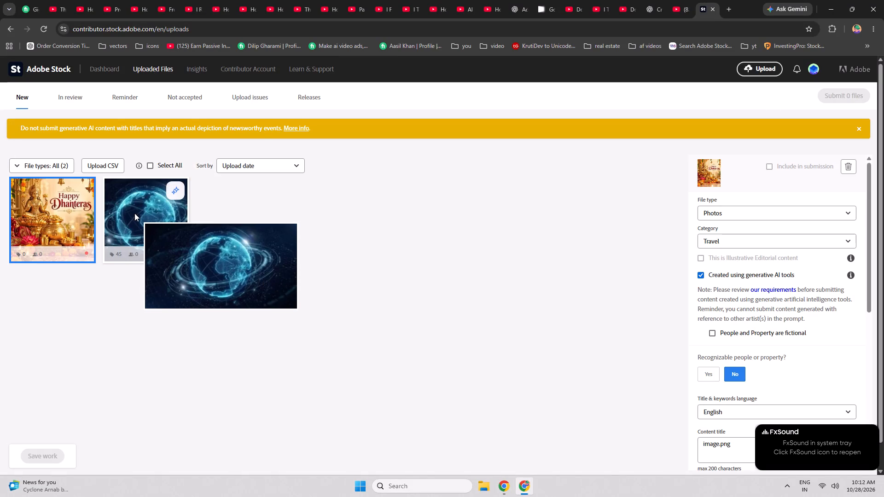
Minimise the browser and launch Adobe Photoshop 2025 from the desktop.
{"action": "left_click", "coordinate": [134, 213]}
{"action": "left_click", "coordinate": [71, 216], "text": "shift"}
{"action": "left_click", "coordinate": [827, 0]}
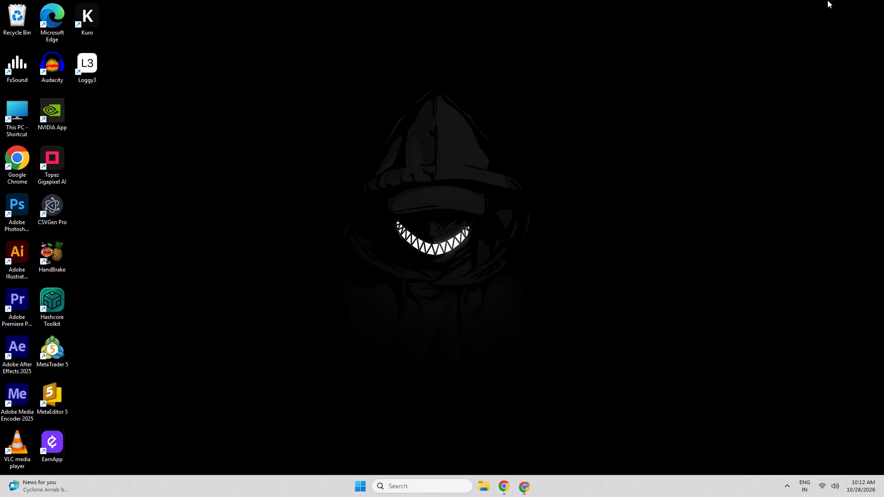
{"action": "left_click", "coordinate": [827, 0]}
{"action": "double_click", "coordinate": [12, 214]}
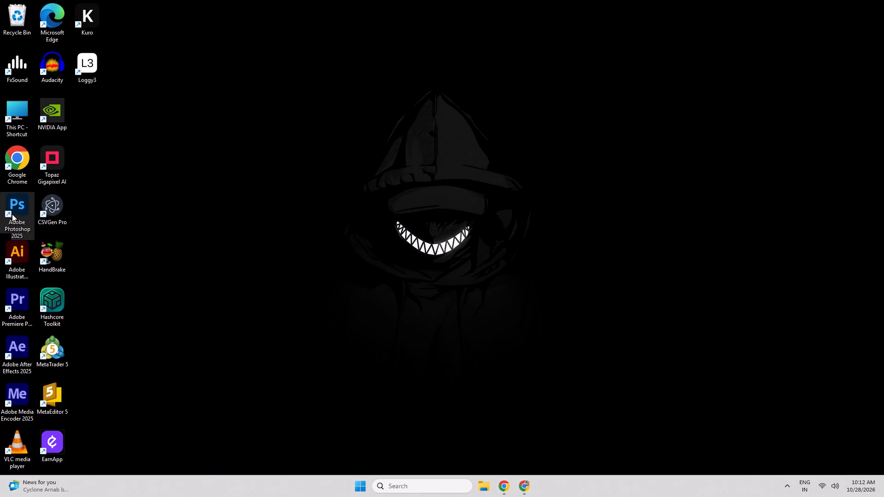
{"action": "left_click", "coordinate": [785, 484]}
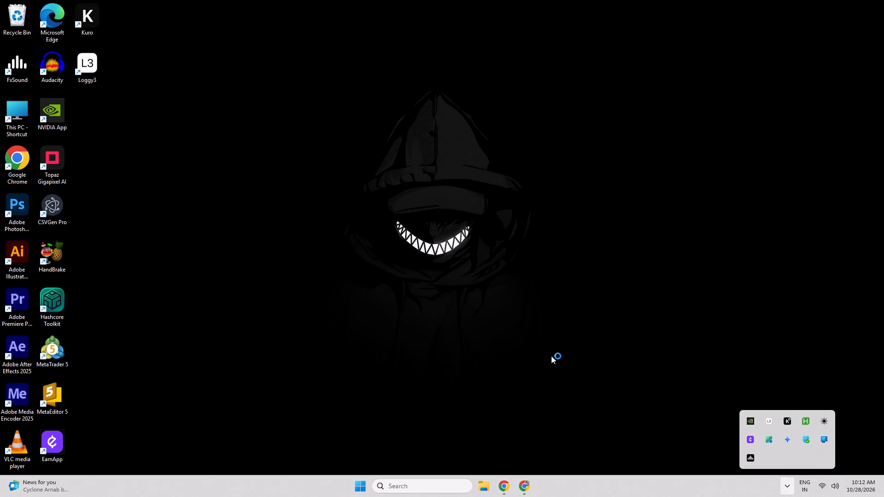
{"action": "left_click", "coordinate": [551, 356]}
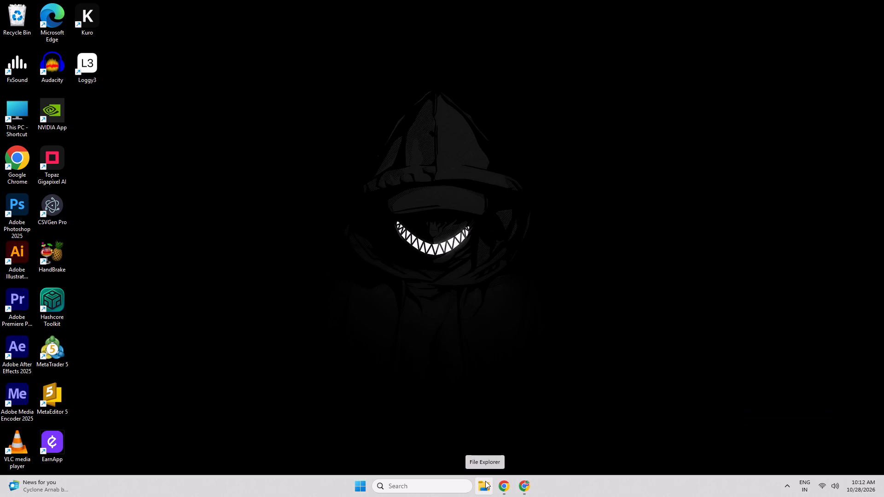
Examine the images in Downloads and in folders 59 and 60 under Adobe stock > ai images in File Explorer.
{"action": "left_click", "coordinate": [485, 481]}
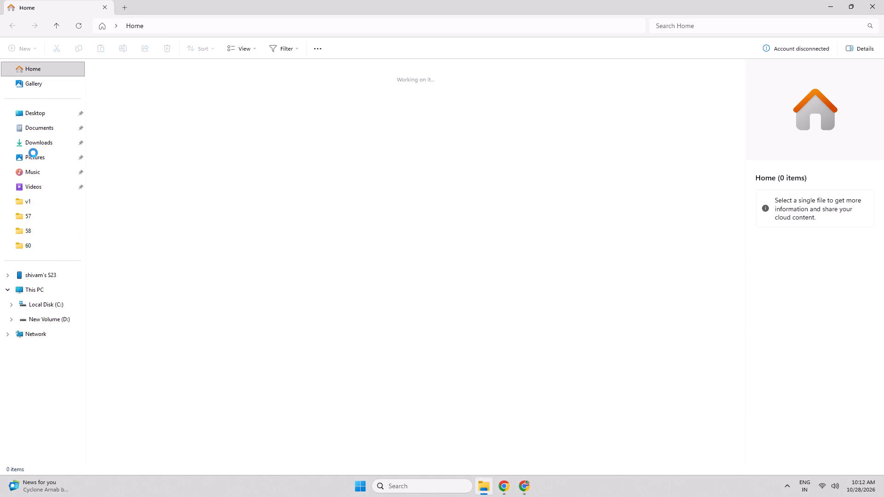
{"action": "left_click", "coordinate": [39, 144]}
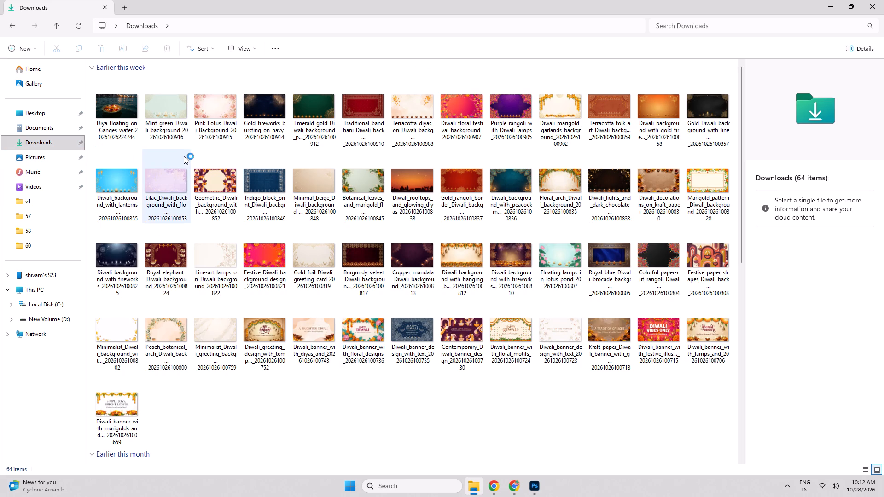
{"action": "scroll", "coordinate": [196, 293], "scroll_direction": "down", "scroll_amount": 1}
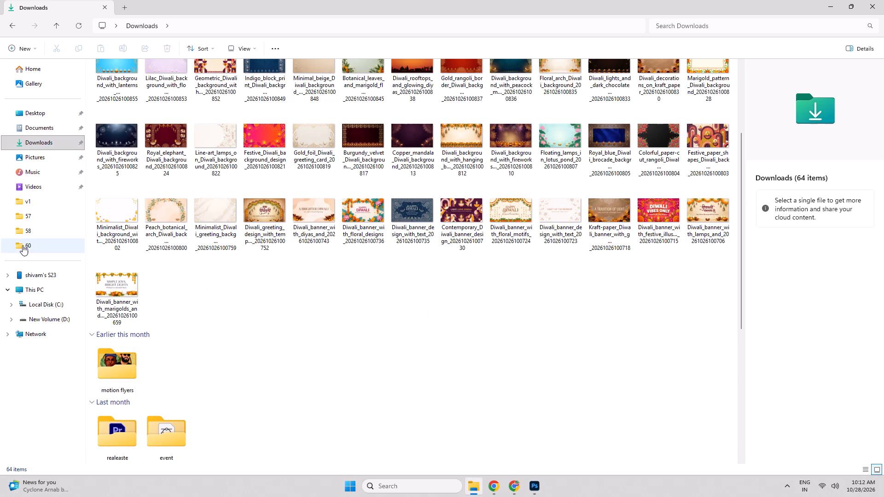
{"action": "left_click", "coordinate": [23, 245]}
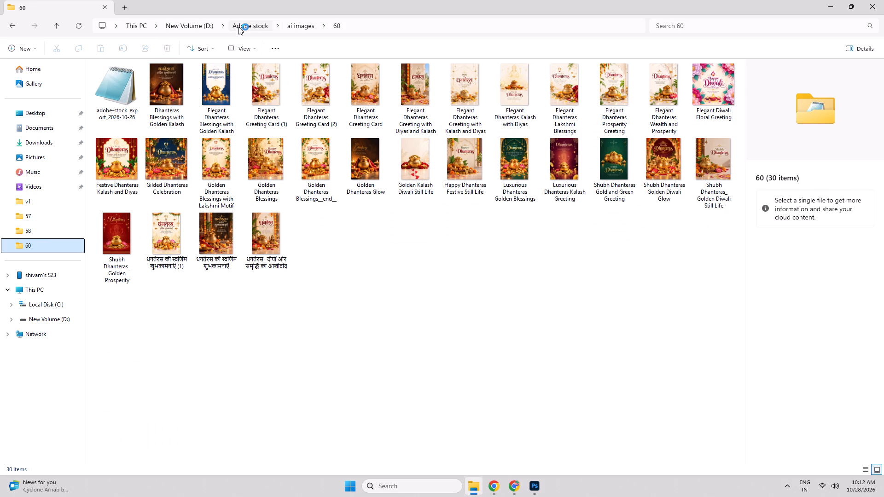
{"action": "left_click", "coordinate": [241, 27]}
{"action": "double_click", "coordinate": [117, 78]}
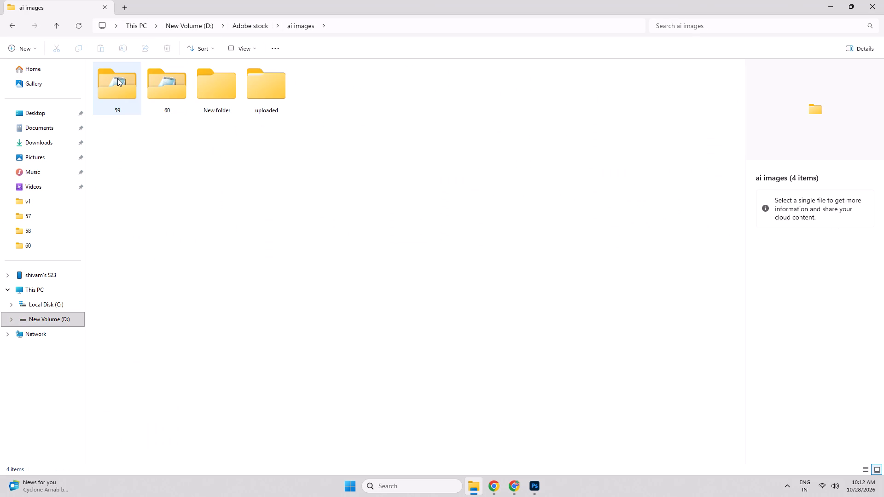
{"action": "double_click", "coordinate": [117, 78]}
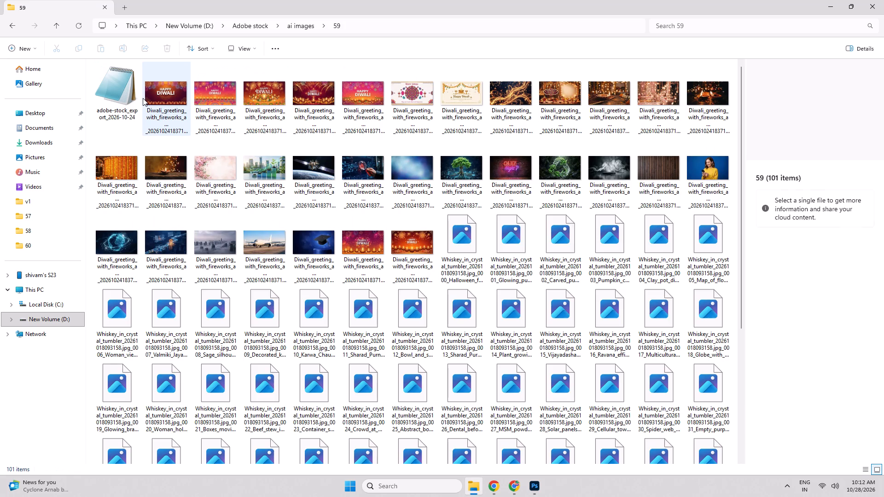
{"action": "scroll", "coordinate": [297, 216], "scroll_direction": "down", "scroll_amount": 5}
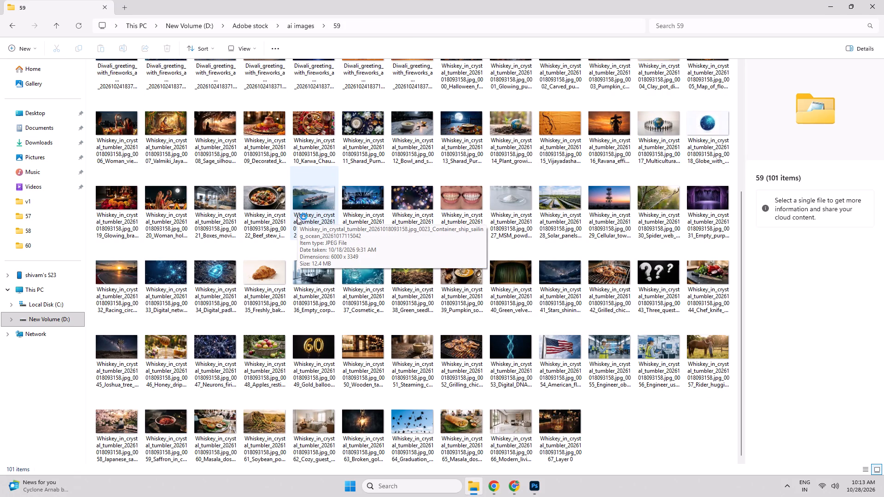
{"action": "scroll", "coordinate": [297, 216], "scroll_direction": "up", "scroll_amount": 4}
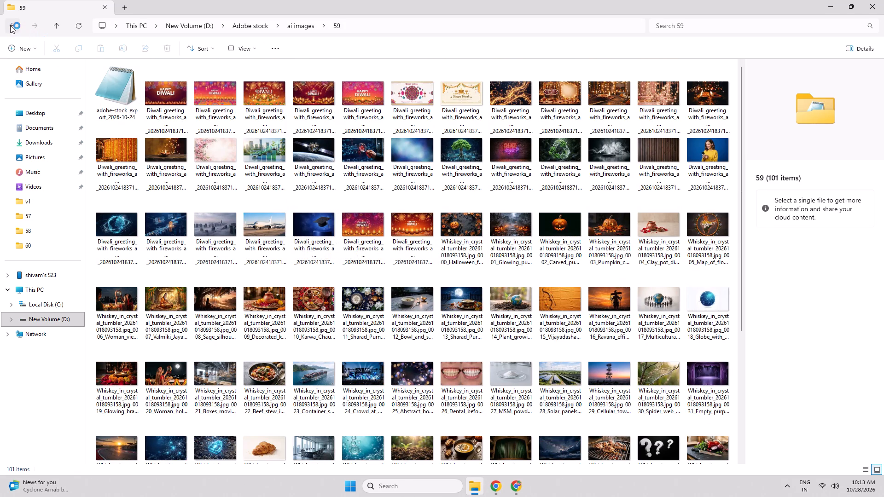
{"action": "left_click", "coordinate": [294, 25]}
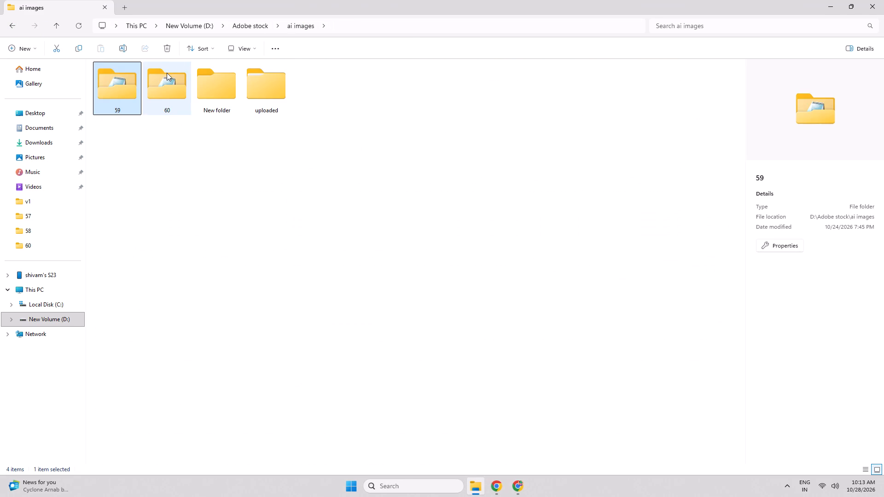
{"action": "double_click", "coordinate": [167, 73]}
{"action": "left_click", "coordinate": [12, 24]}
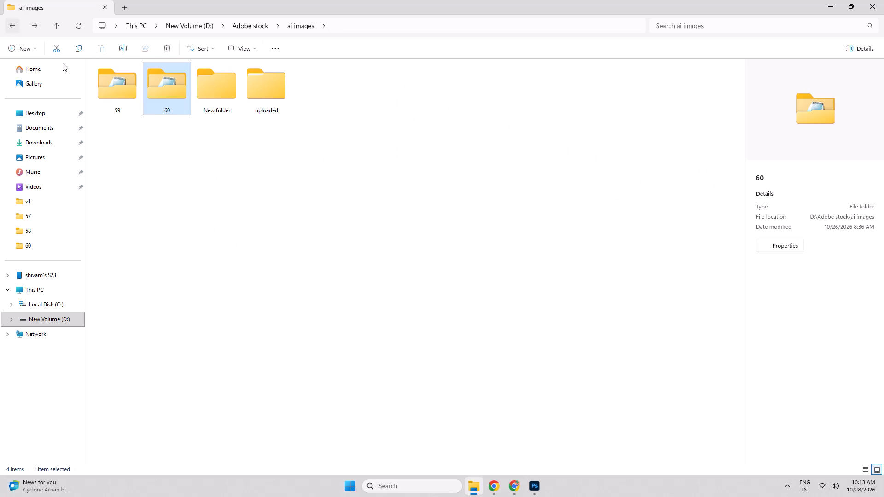
Move folders 59 and 60 from ai images into the uploaded folder.
{"action": "left_click_drag", "start_coordinate": [172, 140], "coordinate": [116, 103]}
{"action": "left_click_drag", "start_coordinate": [113, 97], "coordinate": [230, 137]}
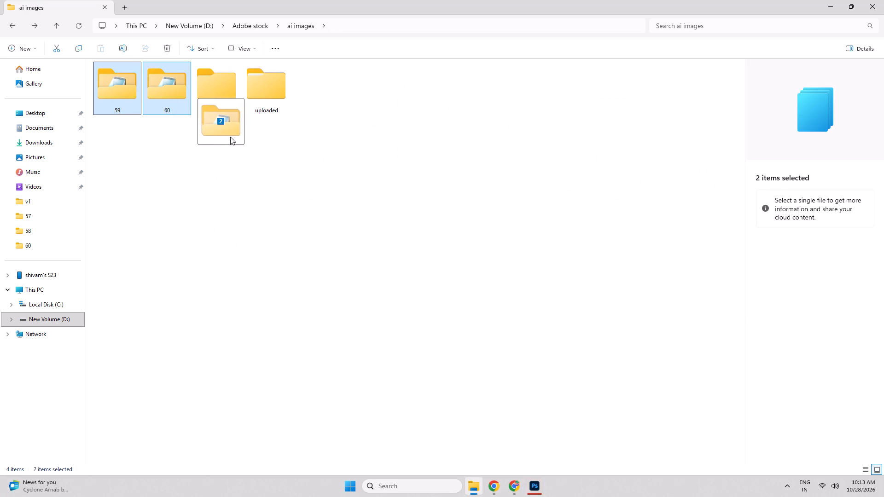
{"action": "left_click_drag", "start_coordinate": [230, 137], "coordinate": [276, 105]}
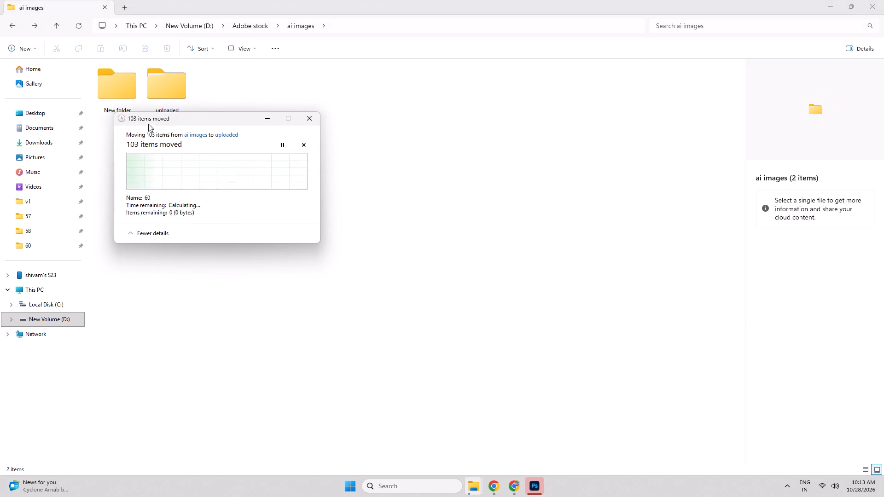
Check inside New folder and create a folder named 61 in ai images.
{"action": "double_click", "coordinate": [120, 87]}
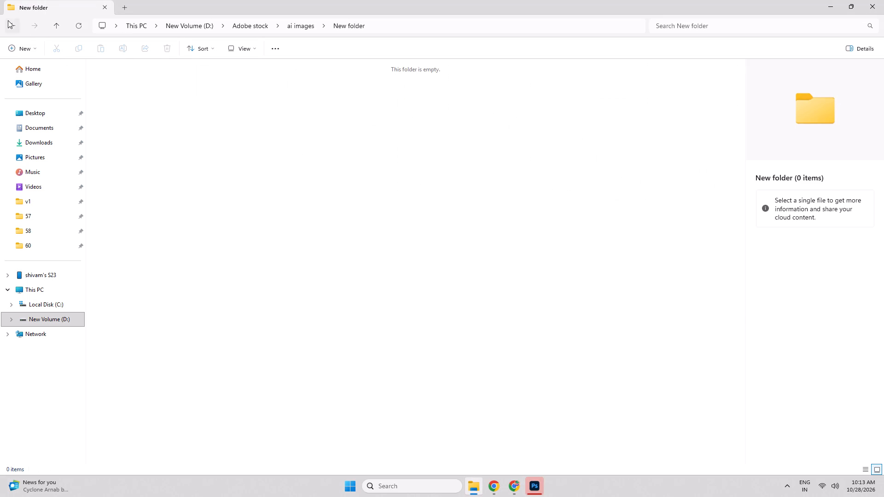
{"action": "left_click", "coordinate": [8, 20]}
{"action": "right_click", "coordinate": [181, 157]}
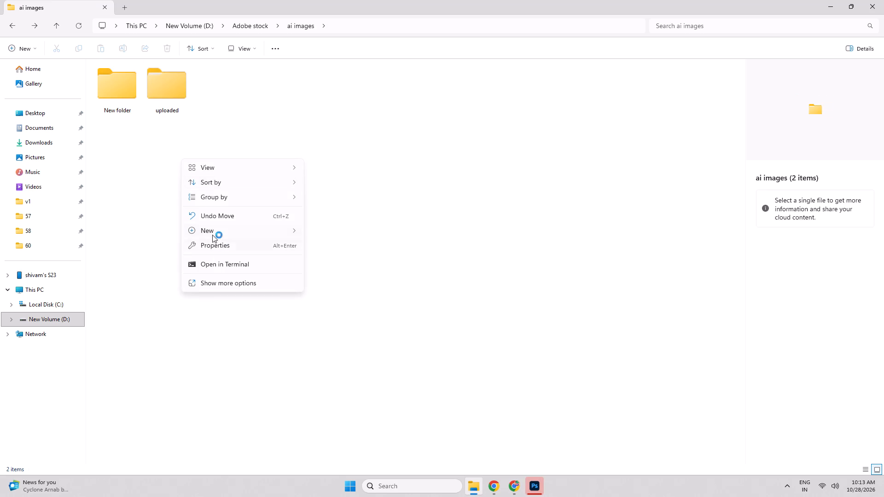
{"action": "left_click", "coordinate": [214, 231]}
{"action": "left_click", "coordinate": [338, 230]}
{"action": "key", "text": "6"}
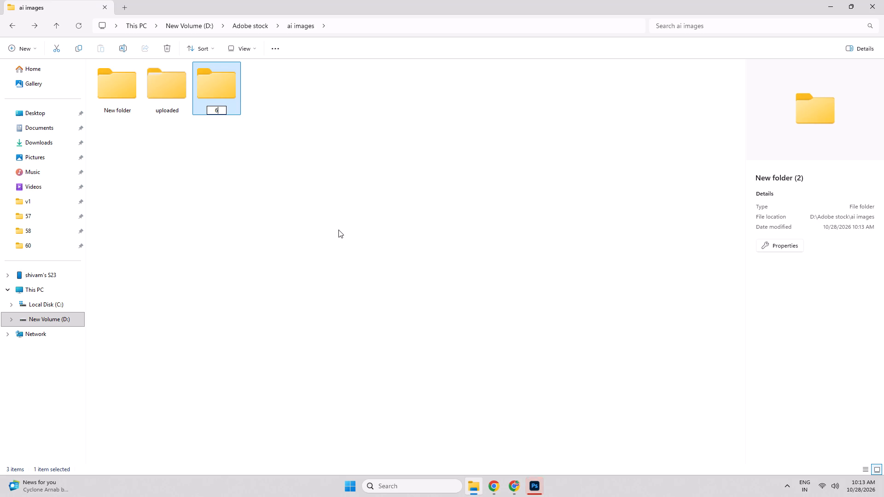
{"action": "key", "text": "1"}
{"action": "left_click", "coordinate": [339, 248]}
Create another folder in ai images named 62.
{"action": "right_click", "coordinate": [340, 248]}
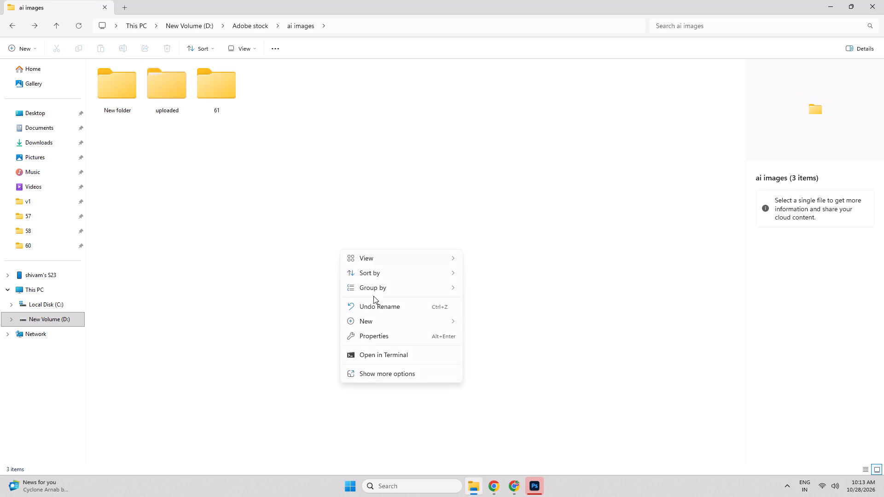
{"action": "left_click", "coordinate": [374, 323]}
{"action": "left_click", "coordinate": [478, 321]}
{"action": "key", "text": "6"}
{"action": "key", "text": "2"}
Create a folder named 63 in ai images and close the File Explorer window.
{"action": "right_click", "coordinate": [343, 255]}
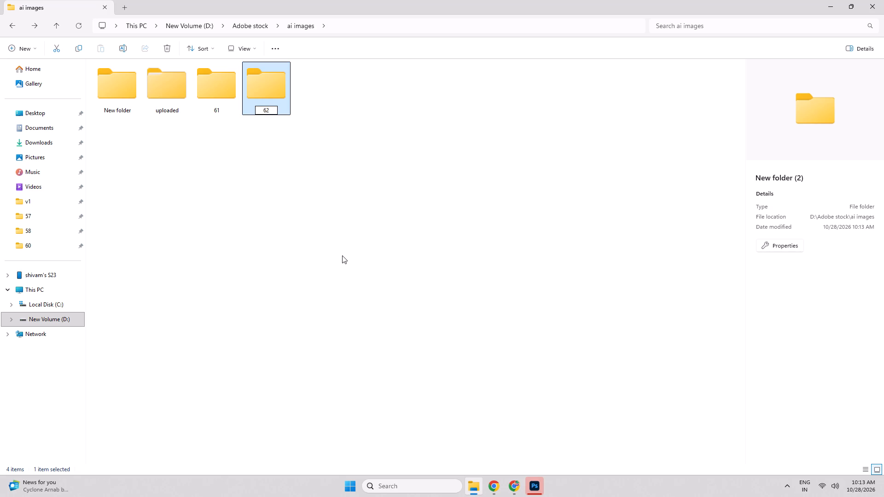
{"action": "left_click", "coordinate": [372, 332]}
{"action": "left_click", "coordinate": [480, 333]}
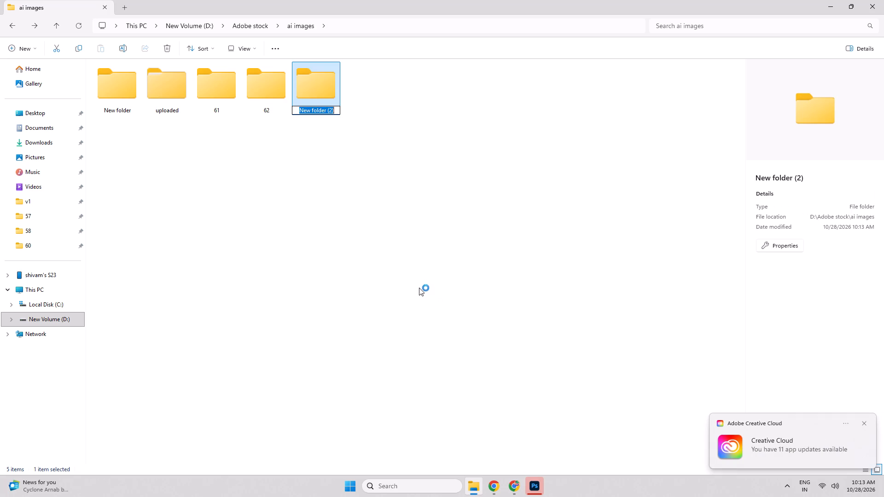
{"action": "key", "text": "6"}
{"action": "key", "text": "3"}
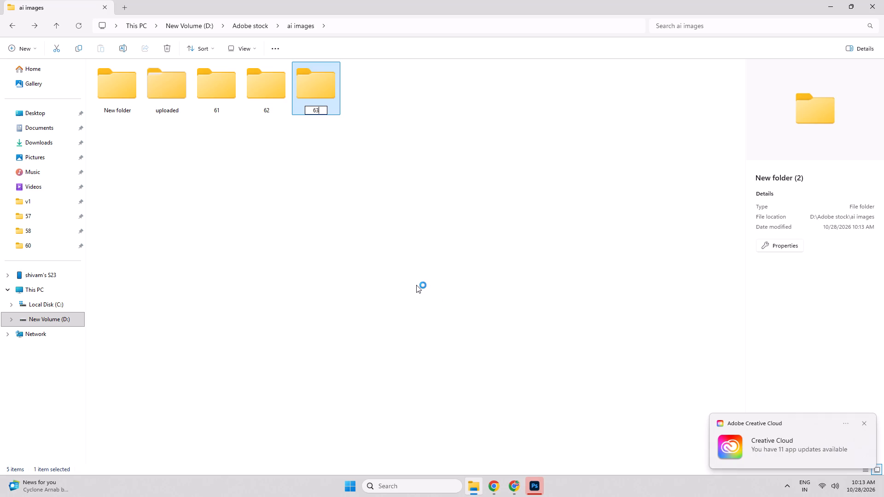
{"action": "left_click", "coordinate": [416, 285]}
{"action": "left_click", "coordinate": [883, 0]}
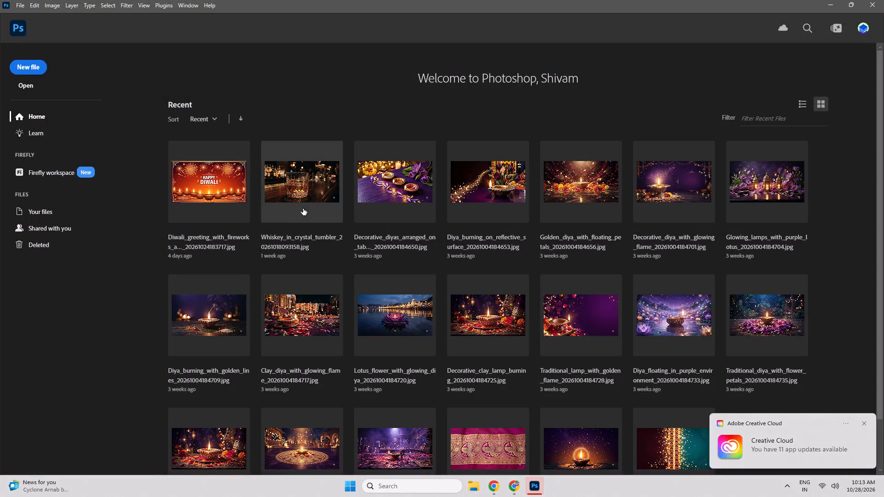
Open the Diya_floating_on_Ganges_water image from the Downloads folder in Photoshop.
{"action": "left_click", "coordinate": [535, 494]}
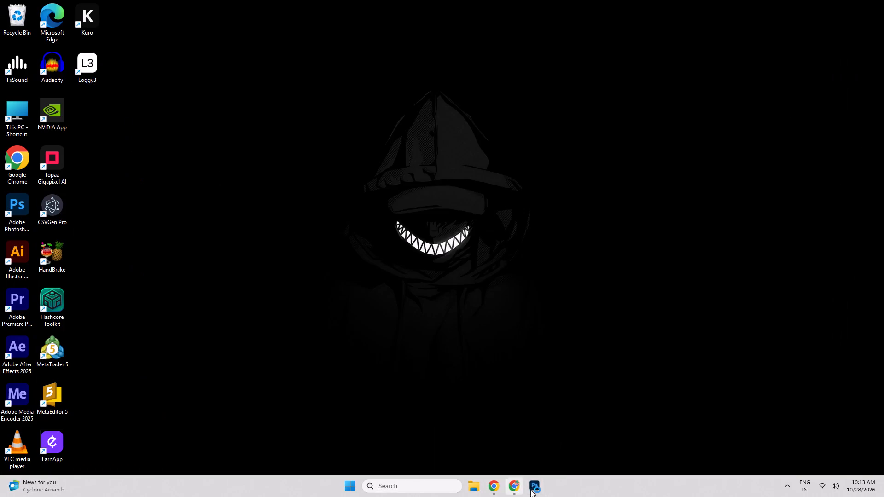
{"action": "left_click", "coordinate": [537, 490]}
{"action": "left_click", "coordinate": [472, 487]}
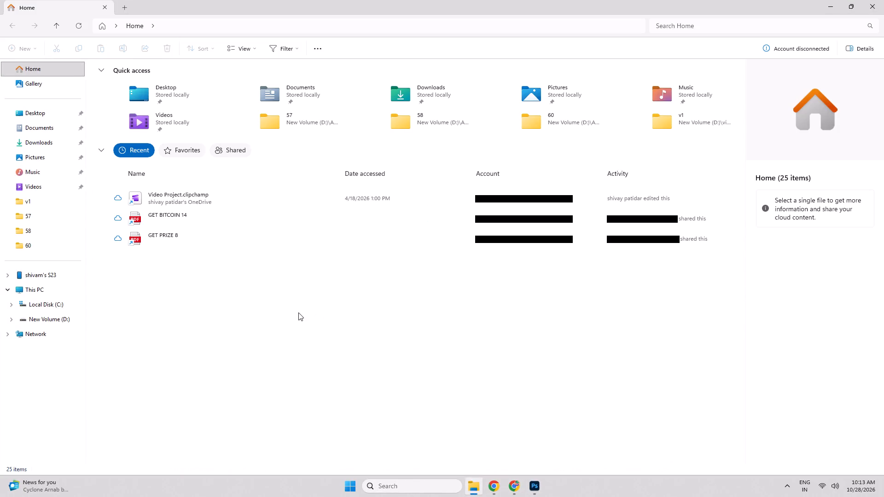
{"action": "left_click", "coordinate": [39, 135]}
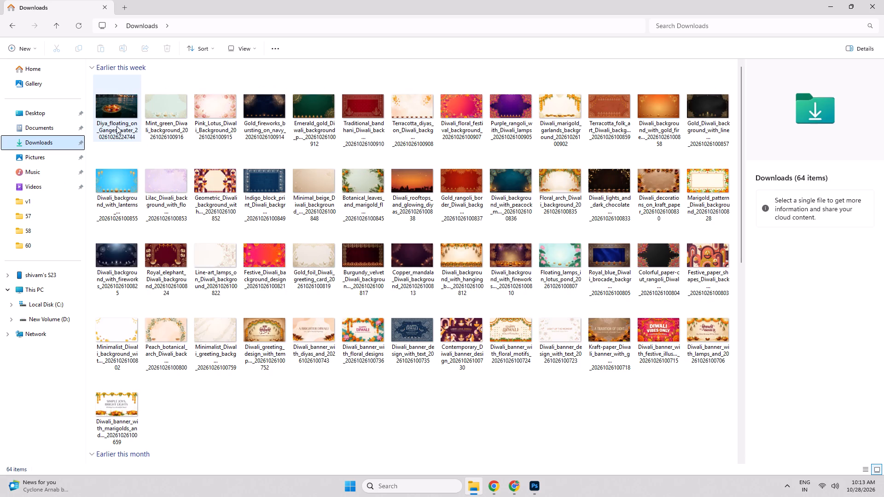
{"action": "left_click_drag", "start_coordinate": [110, 113], "coordinate": [544, 489]}
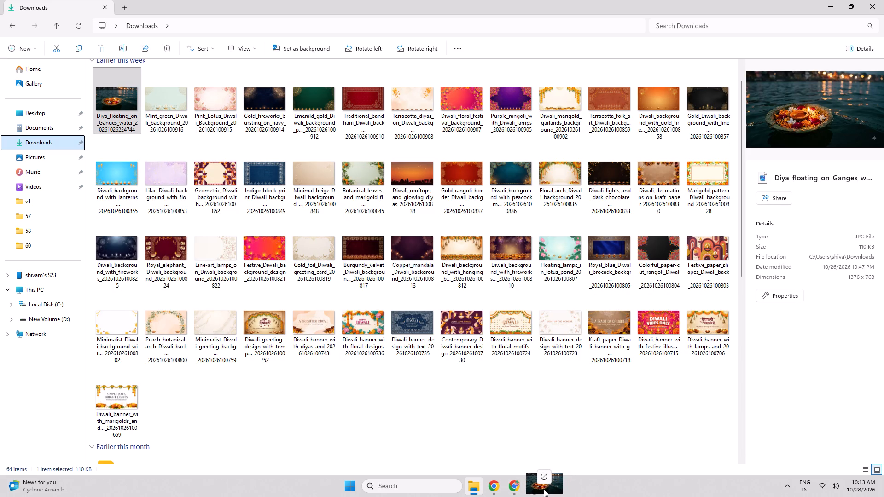
{"action": "left_click_drag", "start_coordinate": [544, 489], "coordinate": [660, 0]}
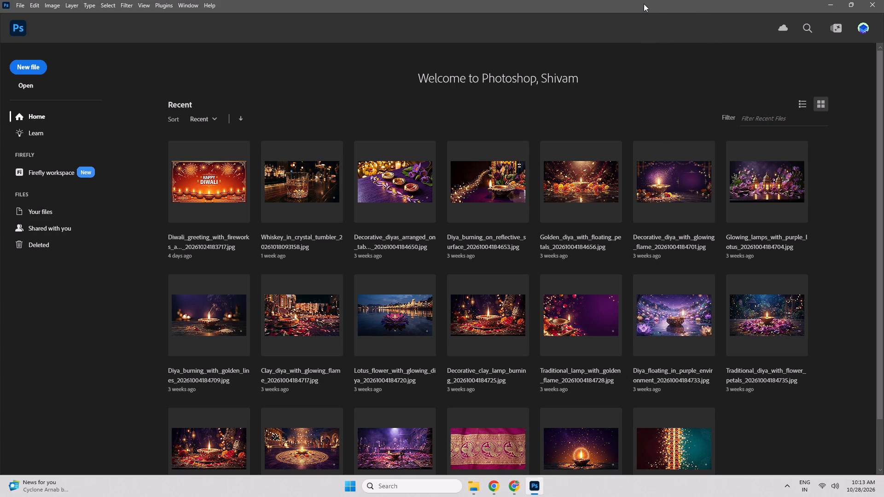
{"action": "left_click", "coordinate": [479, 490]}
{"action": "left_click", "coordinate": [535, 487]}
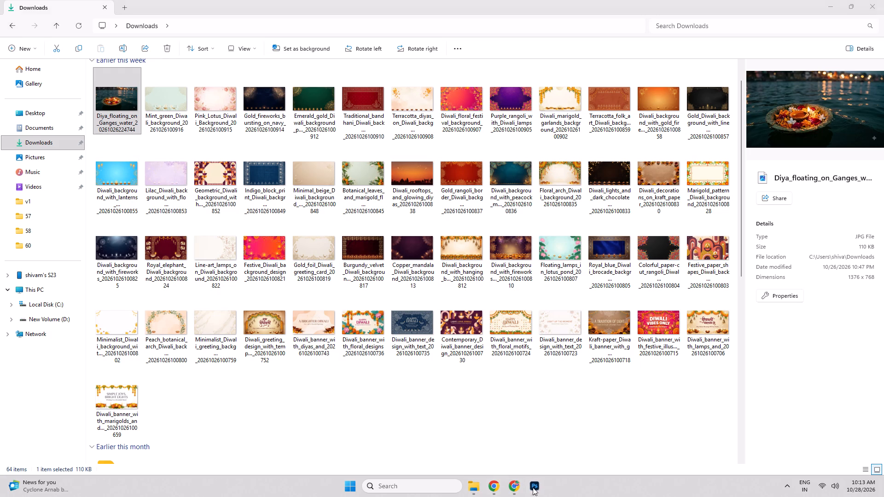
Switch to Chrome and reload the NiceHash mining rigs page.
{"action": "left_click", "coordinate": [497, 486]}
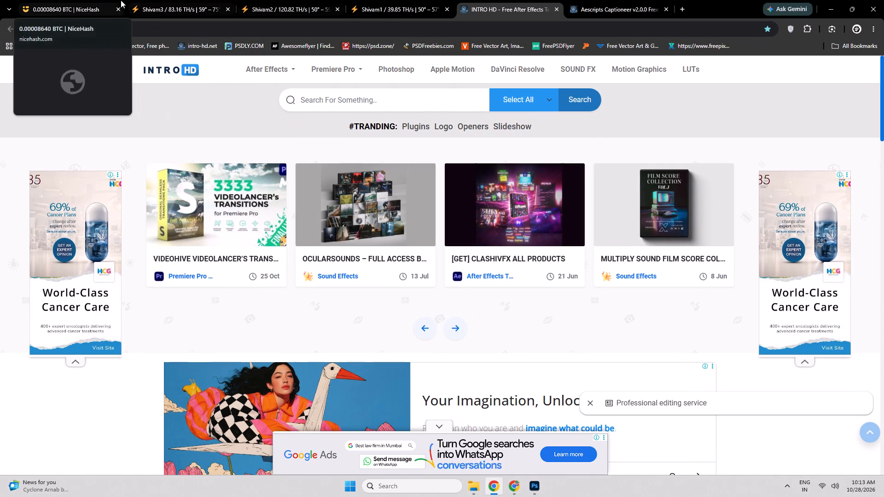
{"action": "left_click", "coordinate": [105, 0]}
{"action": "key", "text": "ctrl+r"}
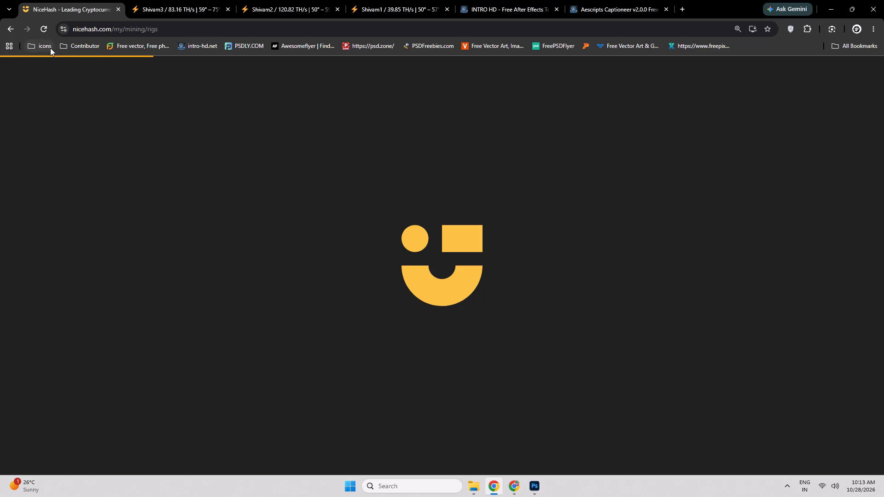
{"action": "left_click", "coordinate": [47, 33]}
Review the Aescripts Captioneer page, playing its preview video muted and skimming the related posts, and close its tab.
{"action": "left_click", "coordinate": [658, 0]}
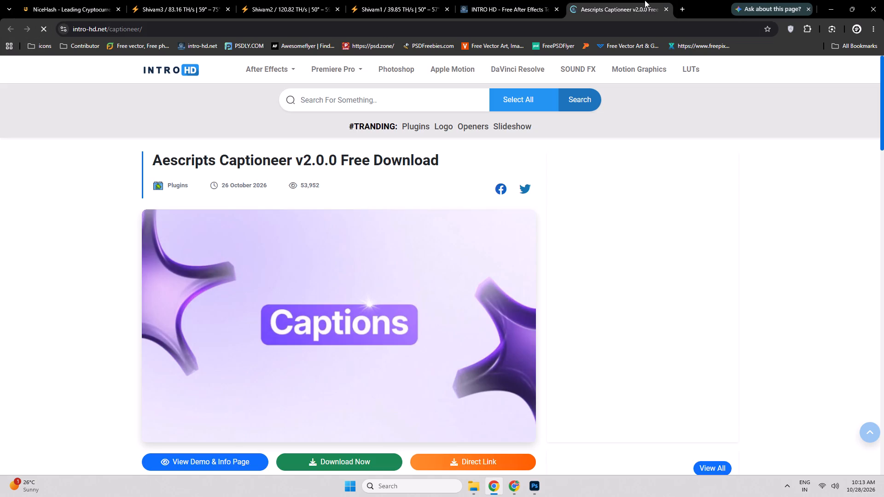
{"action": "scroll", "coordinate": [401, 191], "scroll_direction": "down", "scroll_amount": 20}
{"action": "scroll", "coordinate": [408, 198], "scroll_direction": "down", "scroll_amount": 5}
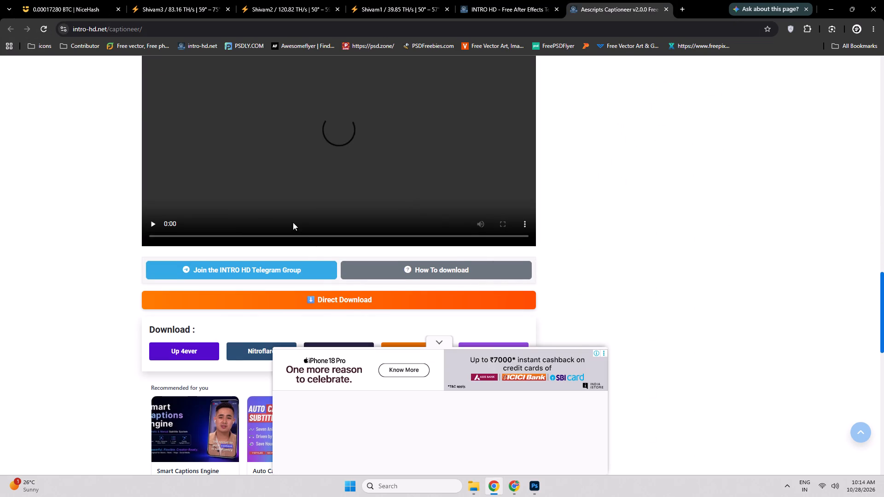
{"action": "scroll", "coordinate": [293, 221], "scroll_direction": "up", "scroll_amount": 2}
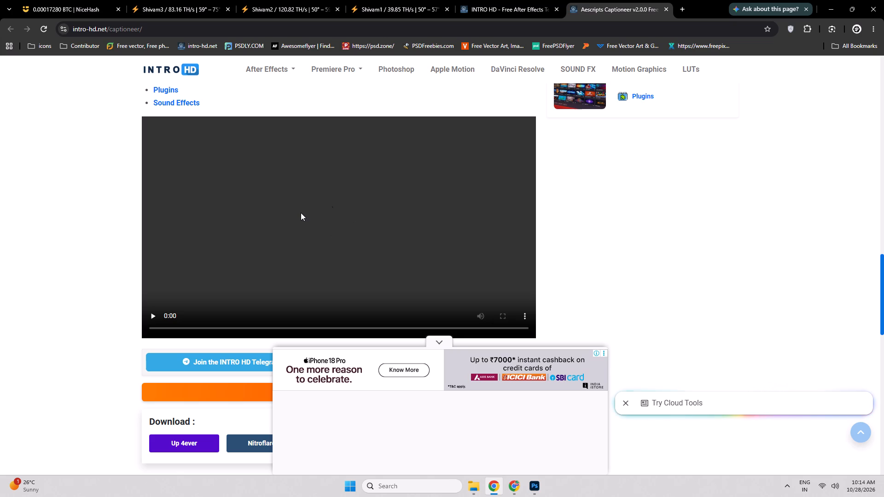
{"action": "left_click", "coordinate": [480, 310]}
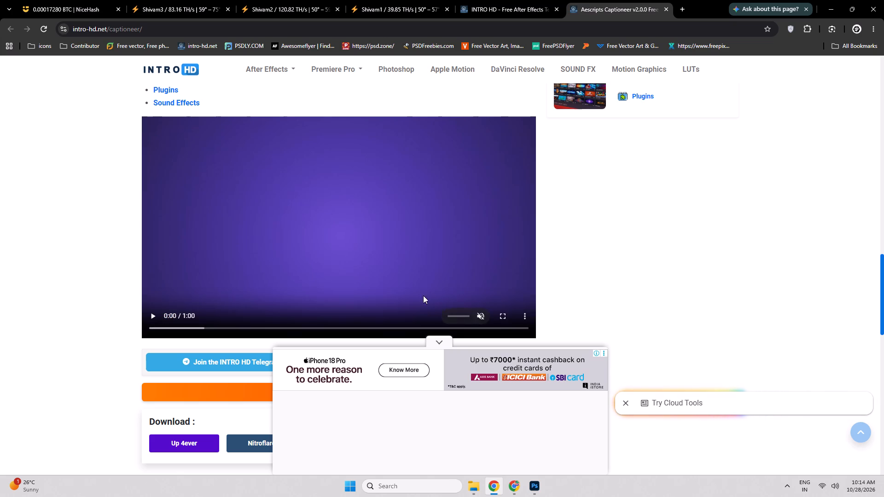
{"action": "left_click", "coordinate": [297, 258]}
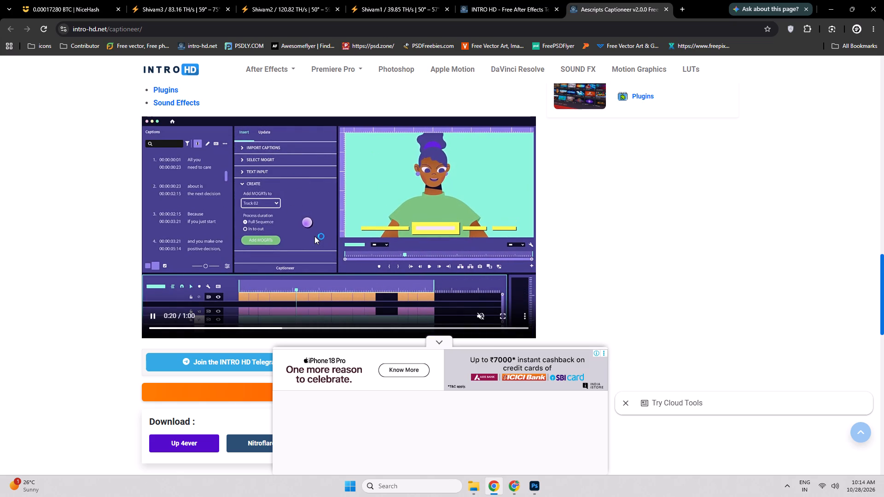
{"action": "scroll", "coordinate": [314, 232], "scroll_direction": "down", "scroll_amount": 8}
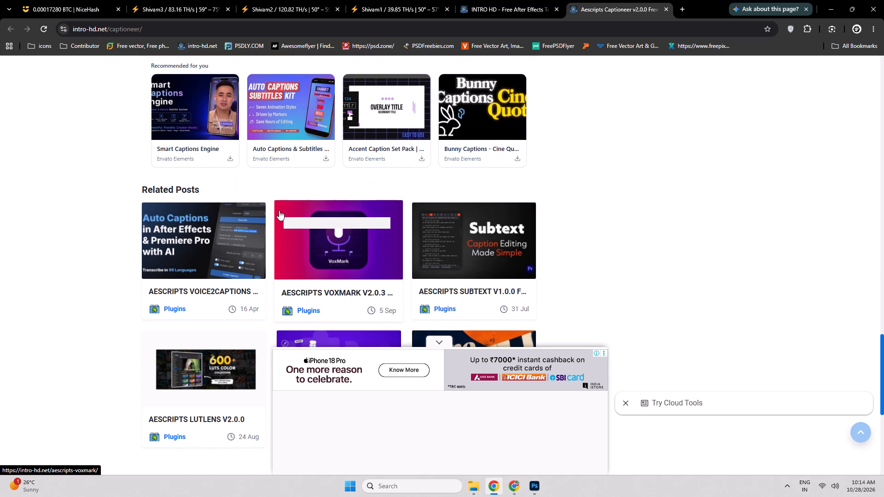
{"action": "scroll", "coordinate": [433, 171], "scroll_direction": "down", "scroll_amount": 5}
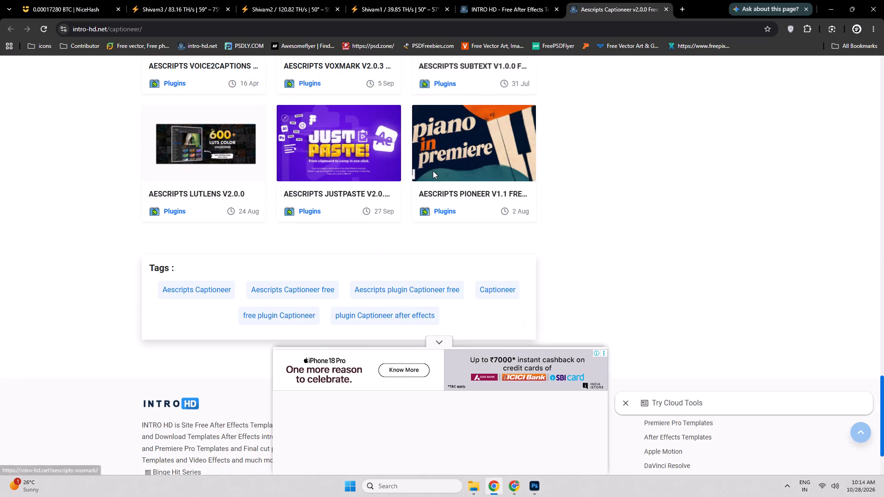
{"action": "middle_click", "coordinate": [627, 0]}
Dismiss the full-page ad on the INTRO HD home page, browse its newest templates and plugins, and close the tab.
{"action": "scroll", "coordinate": [407, 231], "scroll_direction": "down", "scroll_amount": 3}
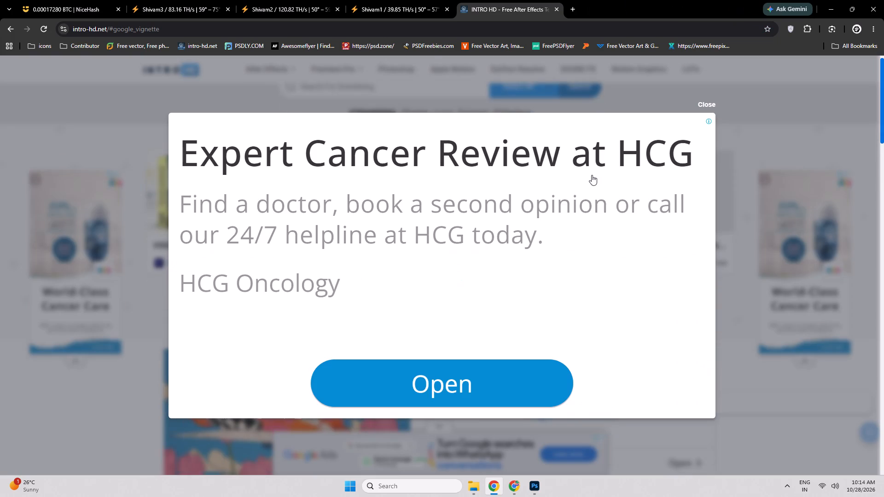
{"action": "left_click", "coordinate": [711, 103]}
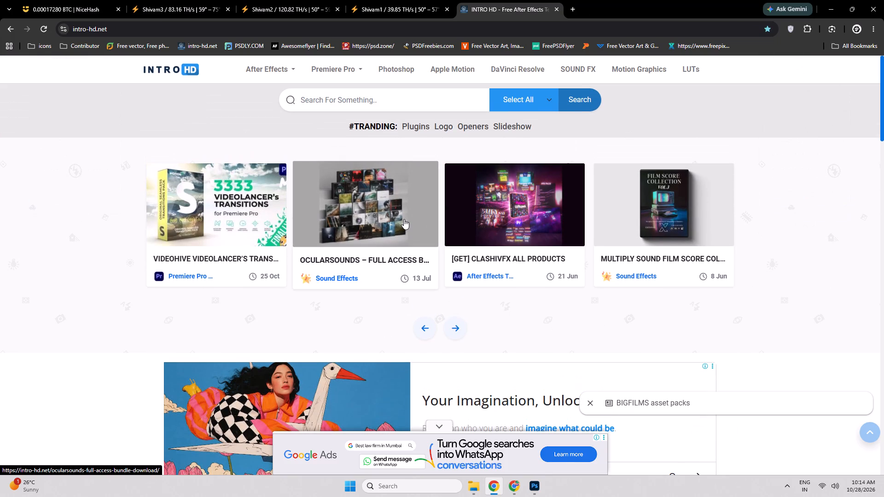
{"action": "scroll", "coordinate": [360, 228], "scroll_direction": "down", "scroll_amount": 6}
{"action": "scroll", "coordinate": [360, 228], "scroll_direction": "up", "scroll_amount": 5}
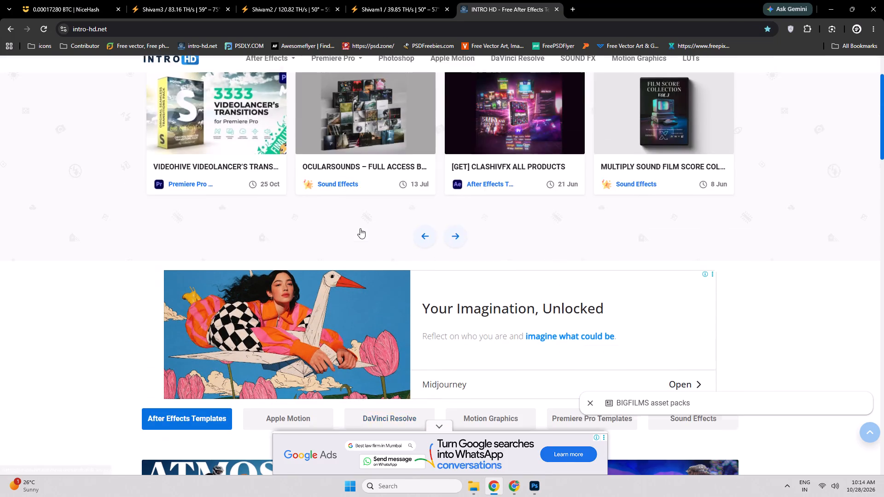
{"action": "scroll", "coordinate": [360, 228], "scroll_direction": "down", "scroll_amount": 18}
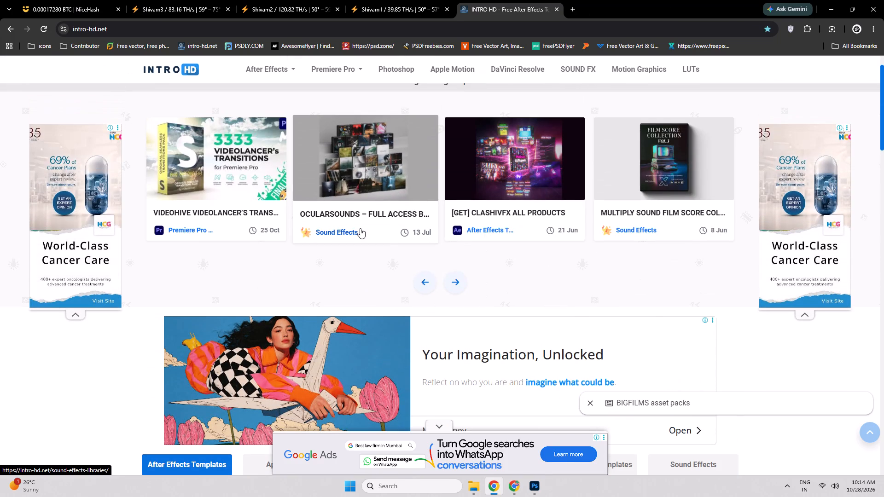
{"action": "scroll", "coordinate": [360, 228], "scroll_direction": "up", "scroll_amount": 2}
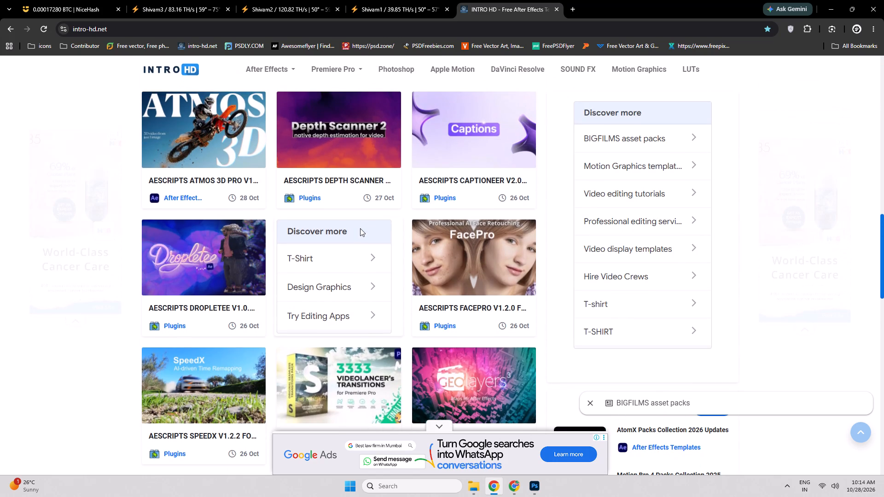
{"action": "middle_click", "coordinate": [502, 0]}
Reload the three miner dashboards and the NiceHash mining rigs page.
{"action": "key", "text": "ctrl+r"}
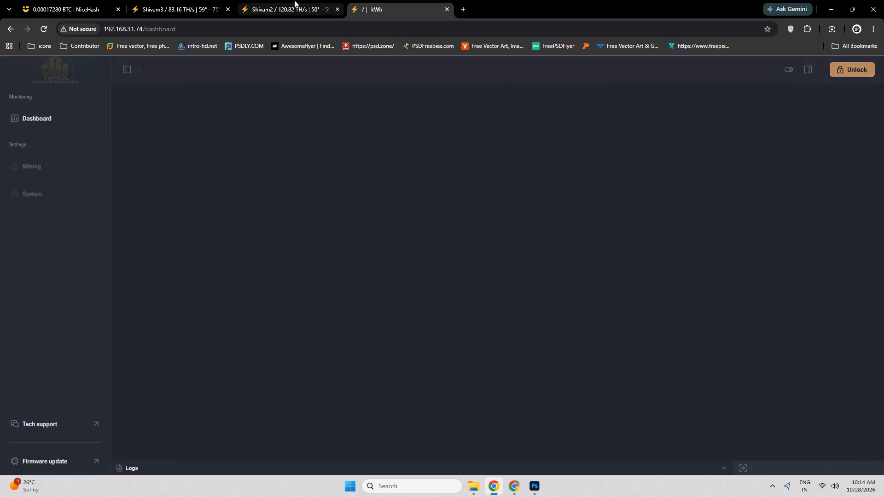
{"action": "left_click", "coordinate": [294, 0], "text": "ctrl"}
{"action": "key", "text": "ctrl+r"}
{"action": "left_click", "coordinate": [188, 0], "text": "ctrl"}
{"action": "key", "text": "ctrl+r"}
{"action": "left_click", "coordinate": [79, 0], "text": "ctrl"}
{"action": "key", "text": "ctrl+r"}
{"action": "key", "text": "ctrl+r"}
{"action": "key", "text": "ctrl+r"}
Check the hashrate, temperature and pool status on each of the three miner dashboards.
{"action": "left_click", "coordinate": [157, 0]}
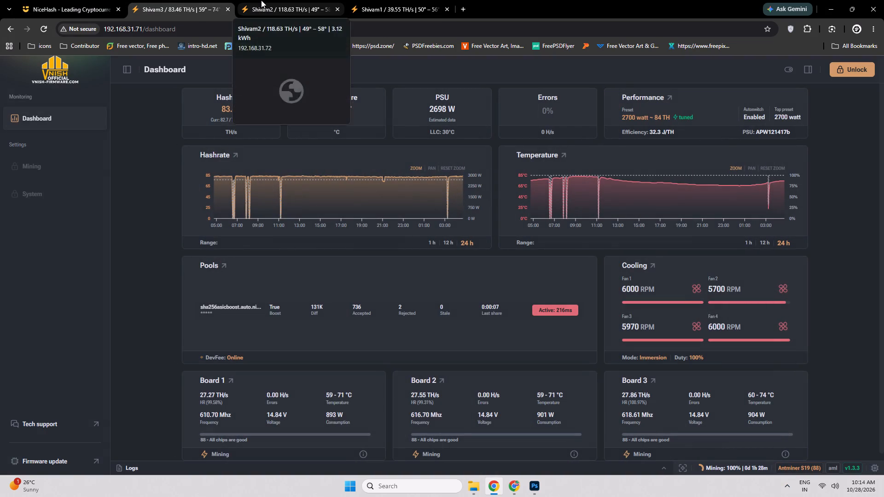
{"action": "left_click", "coordinate": [261, 0]}
{"action": "left_click", "coordinate": [384, 0]}
{"action": "left_click", "coordinate": [178, 0]}
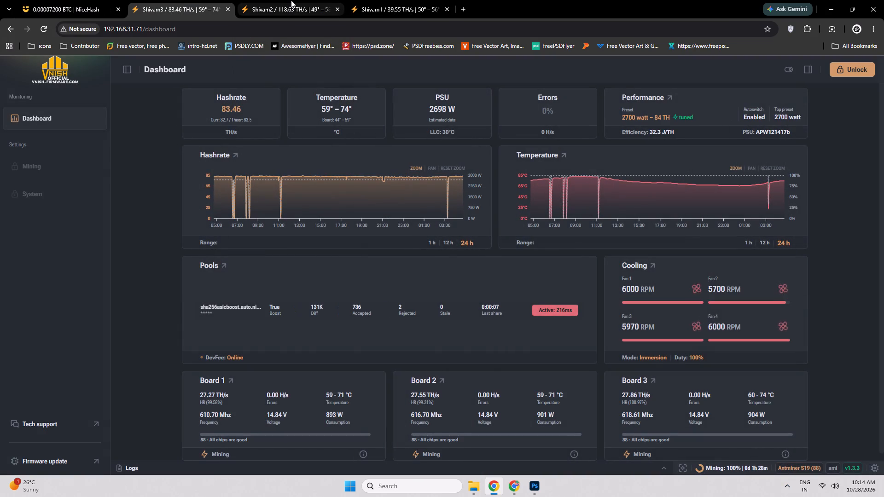
{"action": "left_click", "coordinate": [291, 0]}
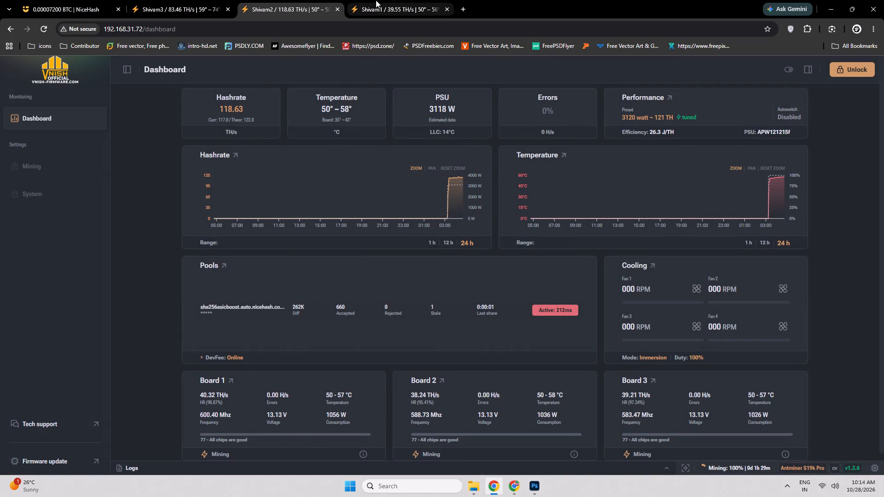
{"action": "left_click", "coordinate": [376, 0]}
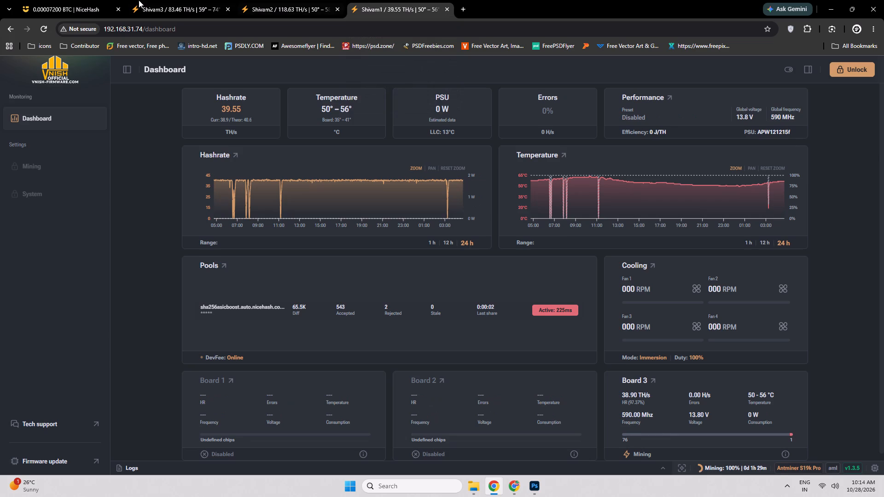
Reload the NiceHash rigs page and view its blog announcements and notifications.
{"action": "left_click", "coordinate": [65, 0]}
{"action": "left_click", "coordinate": [47, 24]}
{"action": "left_click", "coordinate": [793, 81]}
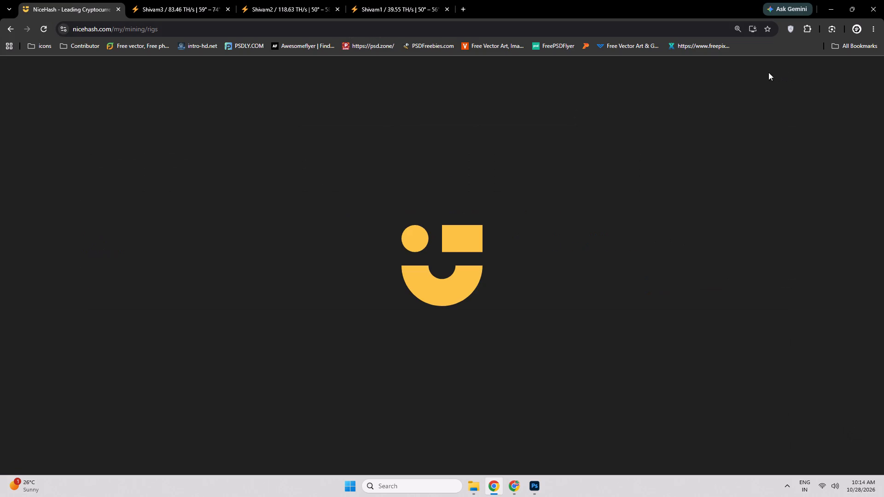
{"action": "left_click", "coordinate": [76, 47]}
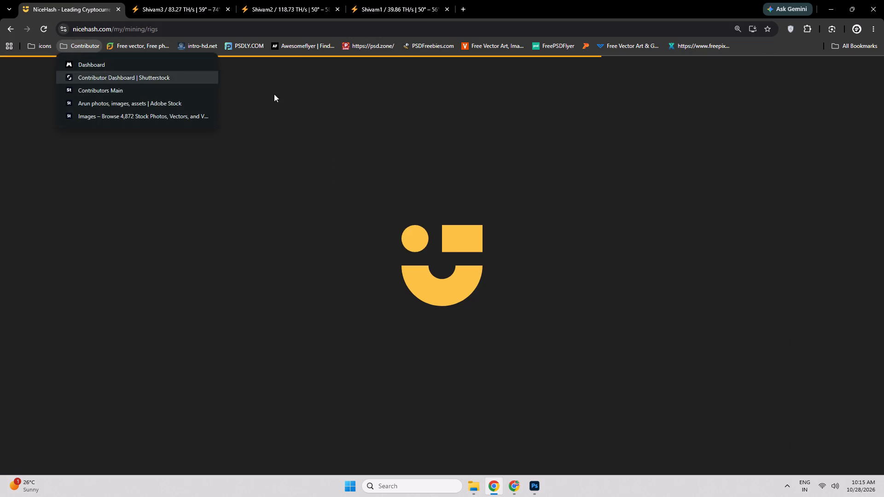
{"action": "left_click", "coordinate": [319, 94]}
{"action": "left_click", "coordinate": [791, 74]}
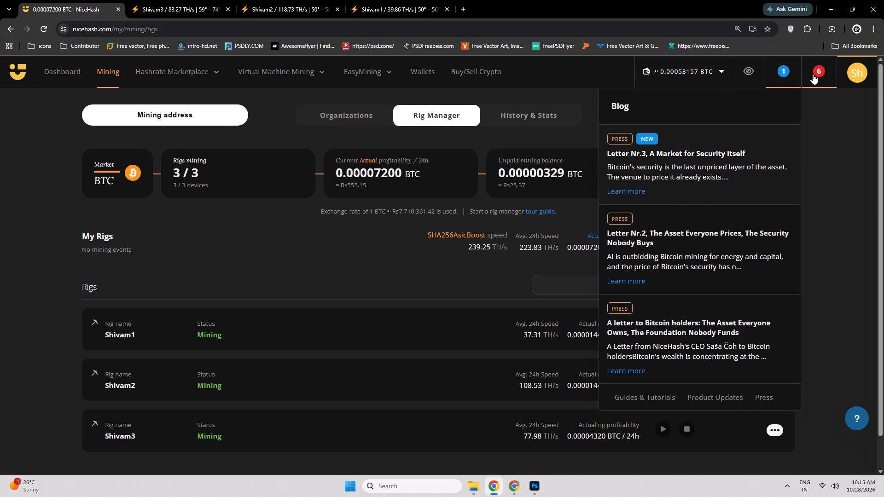
{"action": "left_click", "coordinate": [813, 74]}
{"action": "left_click", "coordinate": [864, 187]}
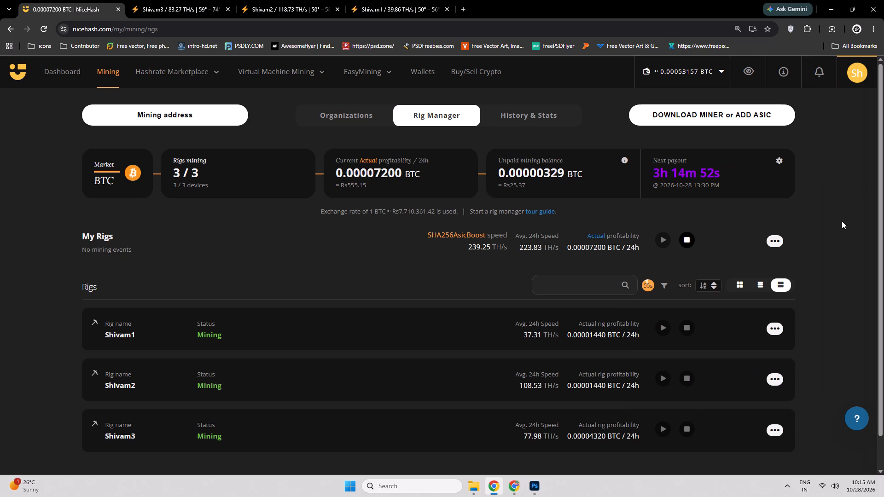
Check the NiceHash mining History & Stats page for projected income and active workers, and close the Chrome window.
{"action": "left_click", "coordinate": [518, 112]}
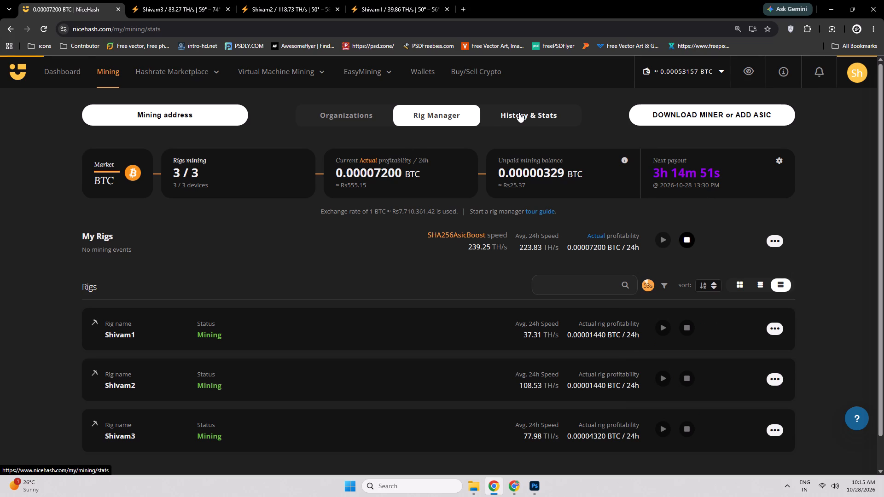
{"action": "left_click", "coordinate": [655, 69]}
{"action": "left_click", "coordinate": [809, 173]}
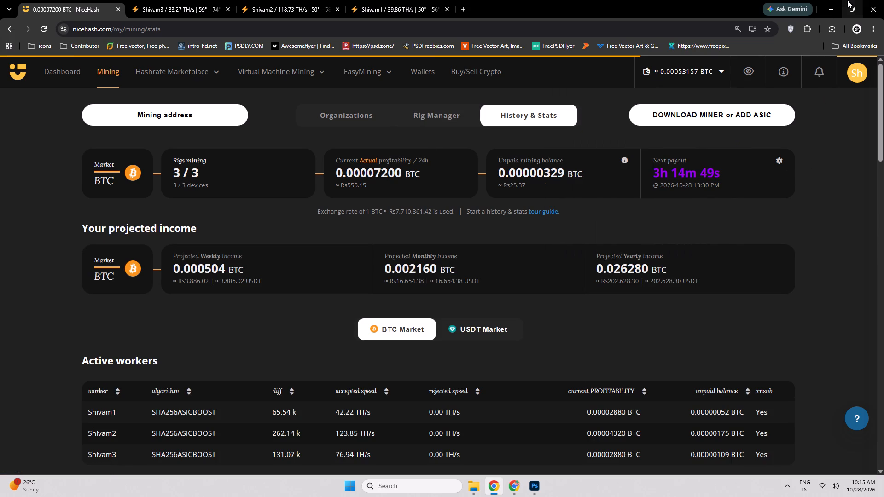
{"action": "left_click", "coordinate": [883, 0]}
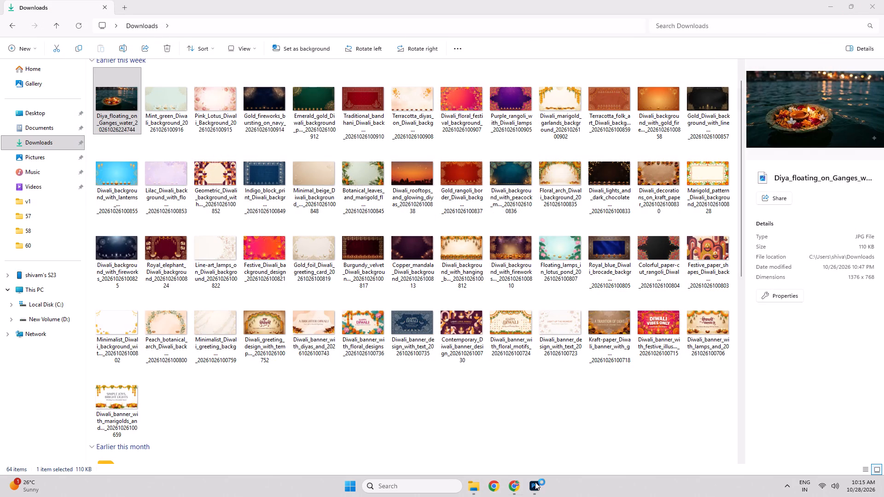
Place the 52 Diwali images from Mint_green_Diwali_background to Diwali_banner_with_marigolds from Downloads into the open Photoshop diya document as layers at their original size.
{"action": "left_click", "coordinate": [524, 442]}
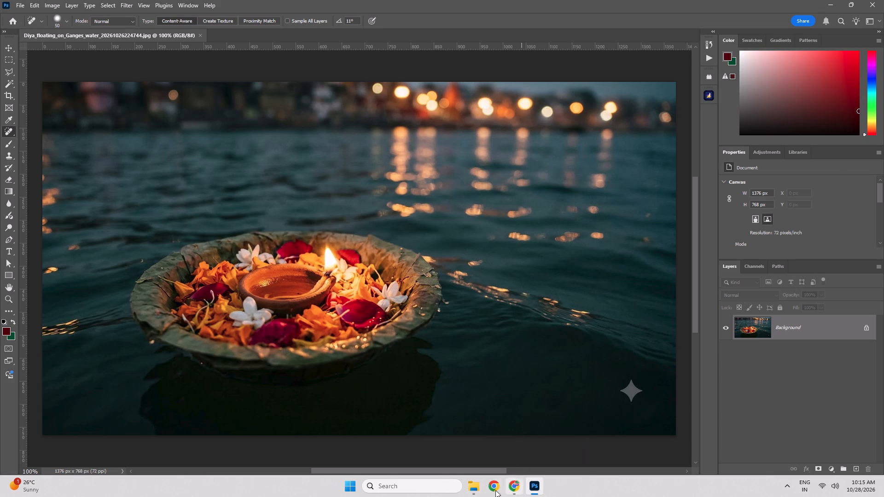
{"action": "left_click", "coordinate": [474, 489]}
{"action": "left_click", "coordinate": [159, 109]}
{"action": "left_click", "coordinate": [123, 411], "text": "shift"}
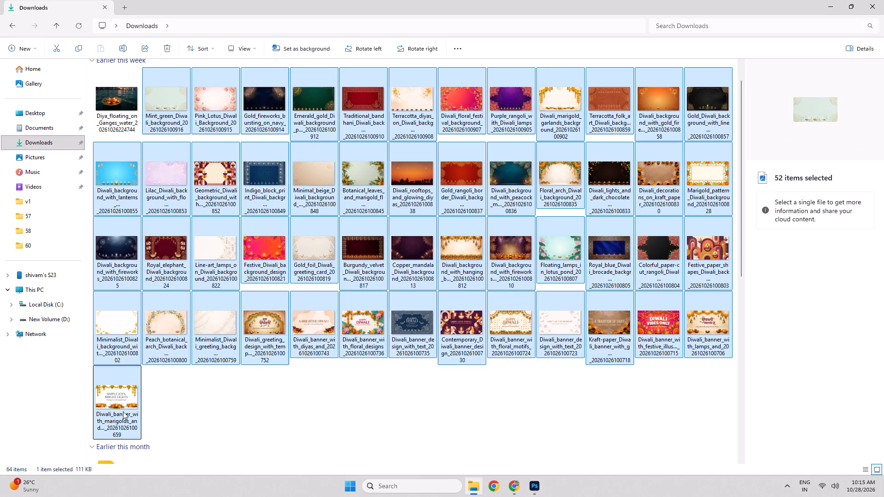
{"action": "left_click_drag", "start_coordinate": [124, 391], "coordinate": [481, 391]}
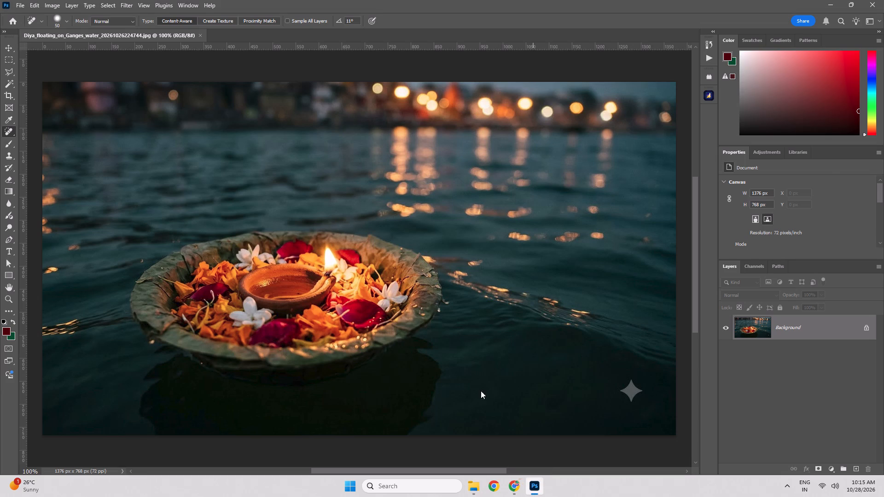
{"action": "left_click_drag", "start_coordinate": [481, 391], "coordinate": [420, 300]}
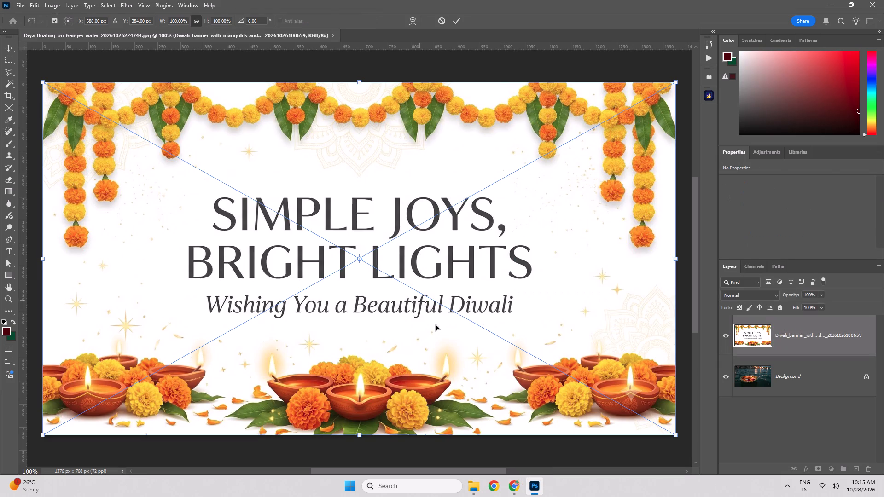
{"action": "key", "text": "Return"}
{"action": "key", "text": "Return"}
{"action": "key", "text": "Return"}
{"action": "key", "text": "Return"}
{"action": "key", "text": "Return"}
{"action": "key", "text": "Return"}
{"action": "key", "text": "Return"}
{"action": "key", "text": "Return"}
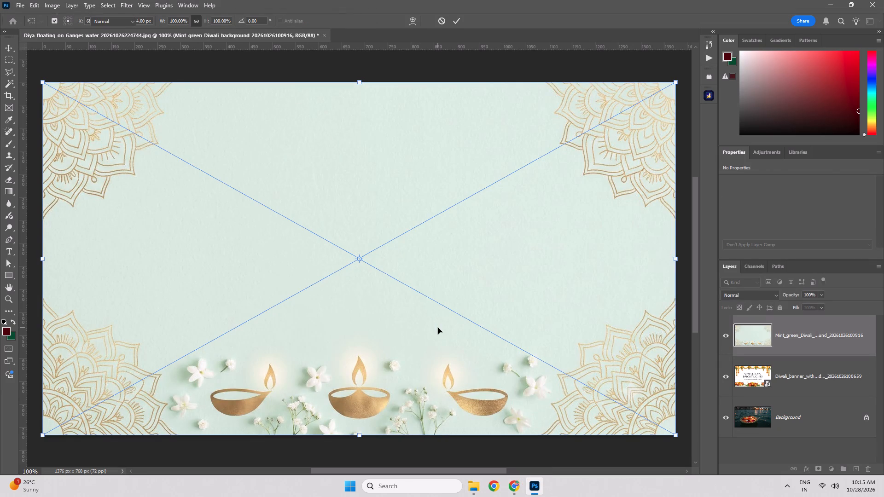
{"action": "key", "text": "Return"}
{"action": "key", "text": "Return"}
{"action": "key", "text": "Return"}
{"action": "key", "text": "Return"}
{"action": "key", "text": "Return"}
{"action": "key", "text": "Return"}
{"action": "key", "text": "Return"}
{"action": "key", "text": "Return"}
{"action": "key", "text": "Return"}
{"action": "key", "text": "Return"}
{"action": "key", "text": "Return"}
{"action": "key", "text": "Return"}
{"action": "key", "text": "Return"}
{"action": "key", "text": "Return"}
{"action": "key", "text": "Return"}
{"action": "key", "text": "Return"}
{"action": "key", "text": "Return"}
{"action": "key", "text": "Return"}
{"action": "key", "text": "Return"}
{"action": "key", "text": "Return"}
{"action": "key", "text": "Return"}
{"action": "key", "text": "Return"}
{"action": "key", "text": "Return"}
{"action": "key", "text": "Return"}
{"action": "key", "text": "Return"}
{"action": "key", "text": "Return"}
{"action": "key", "text": "Return"}
{"action": "key", "text": "Return"}
{"action": "key", "text": "Return"}
{"action": "key", "text": "Return"}
{"action": "key", "text": "Return"}
{"action": "key", "text": "Return"}
{"action": "key", "text": "Return"}
{"action": "key", "text": "Return"}
{"action": "key", "text": "Return"}
{"action": "key", "text": "Return"}
{"action": "key", "text": "Return"}
{"action": "key", "text": "Return"}
{"action": "key", "text": "Return"}
{"action": "key", "text": "Return"}
{"action": "key", "text": "Return"}
{"action": "key", "text": "Return"}
{"action": "key", "text": "Return"}
{"action": "key", "text": "Return"}
{"action": "key", "text": "Return"}
{"action": "key", "text": "Return"}
{"action": "key", "text": "Return"}
{"action": "key", "text": "Return"}
{"action": "key", "text": "Return"}
{"action": "key", "text": "Return"}
{"action": "key", "text": "Return"}
{"action": "key", "text": "Return"}
{"action": "key", "text": "Return"}
{"action": "key", "text": "Return"}
{"action": "key", "text": "Return"}
{"action": "key", "text": "Return"}
{"action": "key", "text": "Return"}
{"action": "key", "text": "Return"}
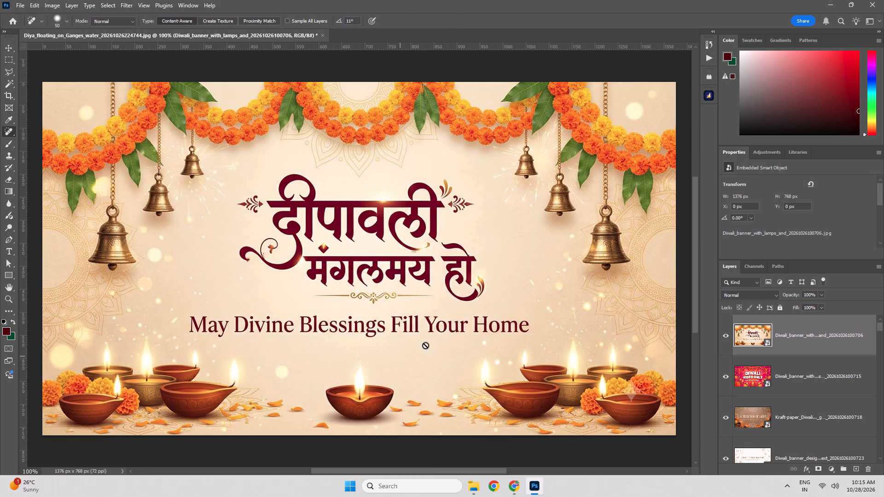
{"action": "key", "text": "Return"}
{"action": "key", "text": "Return"}
{"action": "key", "text": "Return"}
{"action": "scroll", "coordinate": [819, 412], "scroll_direction": "down", "scroll_amount": 5}
{"action": "scroll", "coordinate": [793, 383], "scroll_direction": "up", "scroll_amount": 5}
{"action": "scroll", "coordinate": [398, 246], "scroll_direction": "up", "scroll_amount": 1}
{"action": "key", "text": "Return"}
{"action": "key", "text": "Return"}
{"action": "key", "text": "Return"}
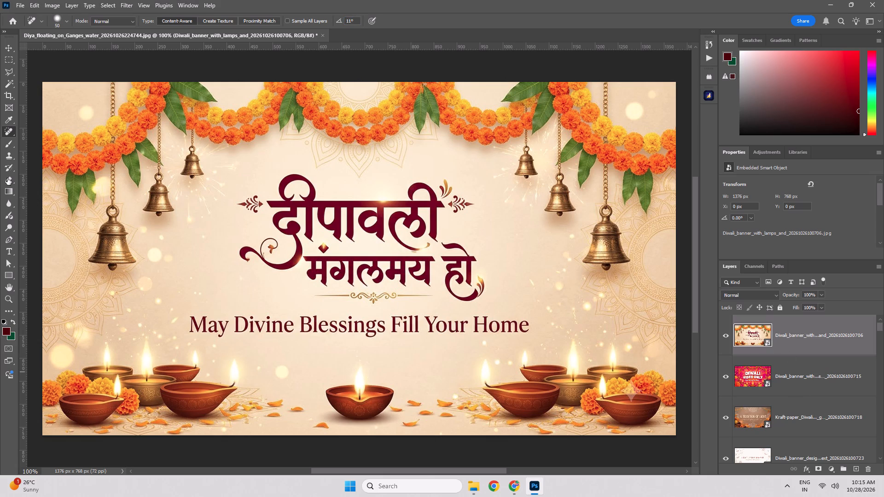
Select every layer from Layer 0 up to the topmost Diwali_banner_with_lamps layer and rasterize them all.
{"action": "left_click", "coordinate": [4, 44]}
{"action": "scroll", "coordinate": [756, 364], "scroll_direction": "down", "scroll_amount": 6}
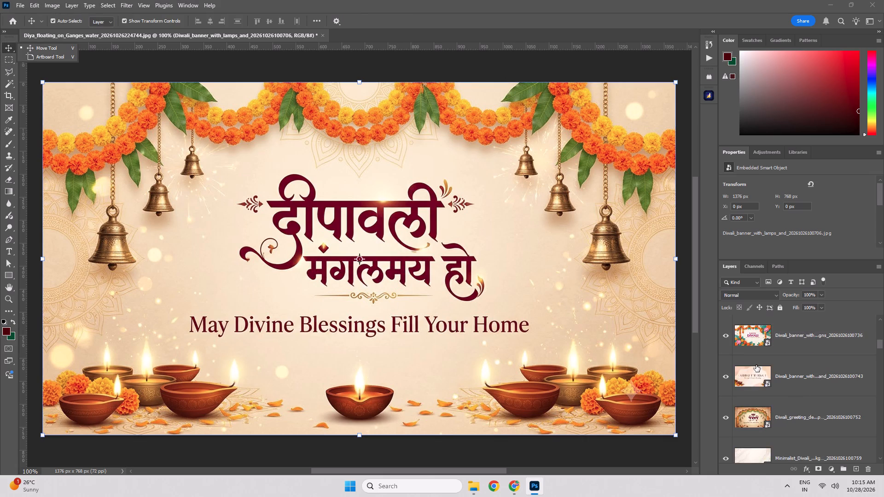
{"action": "scroll", "coordinate": [756, 365], "scroll_direction": "down", "scroll_amount": 20}
{"action": "scroll", "coordinate": [756, 365], "scroll_direction": "down", "scroll_amount": 7}
{"action": "scroll", "coordinate": [836, 471], "scroll_direction": "down", "scroll_amount": 11}
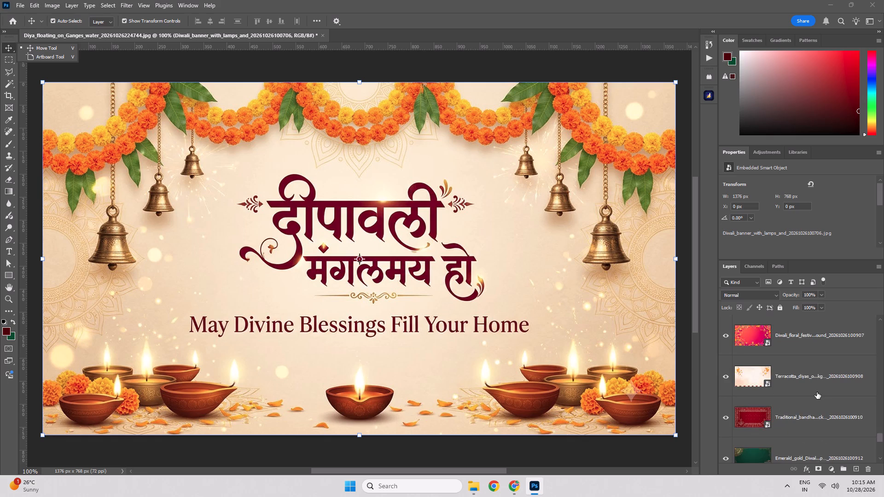
{"action": "scroll", "coordinate": [817, 392], "scroll_direction": "down", "scroll_amount": 12}
{"action": "left_click", "coordinate": [867, 445]}
{"action": "left_click", "coordinate": [820, 444]}
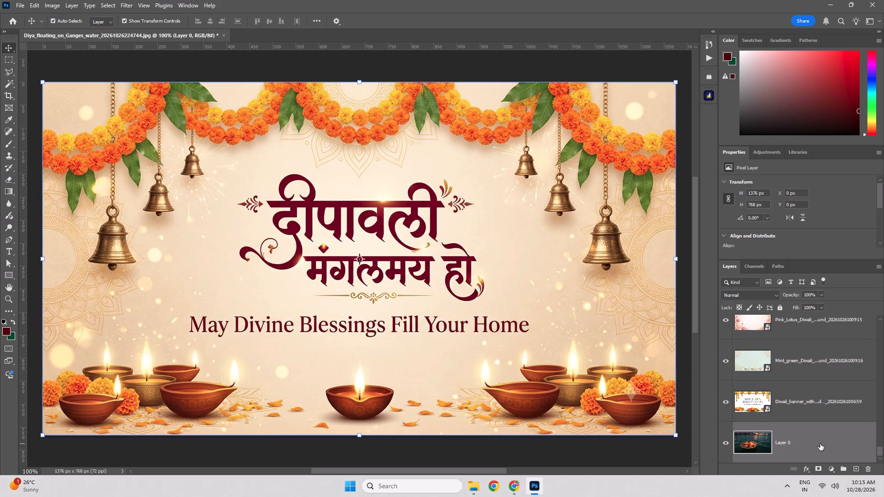
{"action": "left_click_drag", "start_coordinate": [876, 449], "coordinate": [876, 445]}
{"action": "left_click_drag", "start_coordinate": [881, 453], "coordinate": [876, 435]}
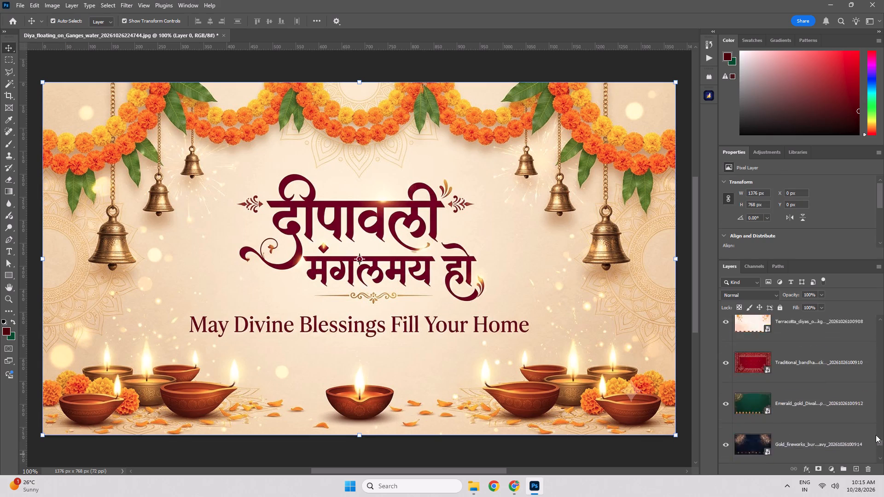
{"action": "left_click_drag", "start_coordinate": [876, 435], "coordinate": [863, 324]}
{"action": "left_click", "coordinate": [798, 330], "text": "shift"}
{"action": "right_click", "coordinate": [798, 330]}
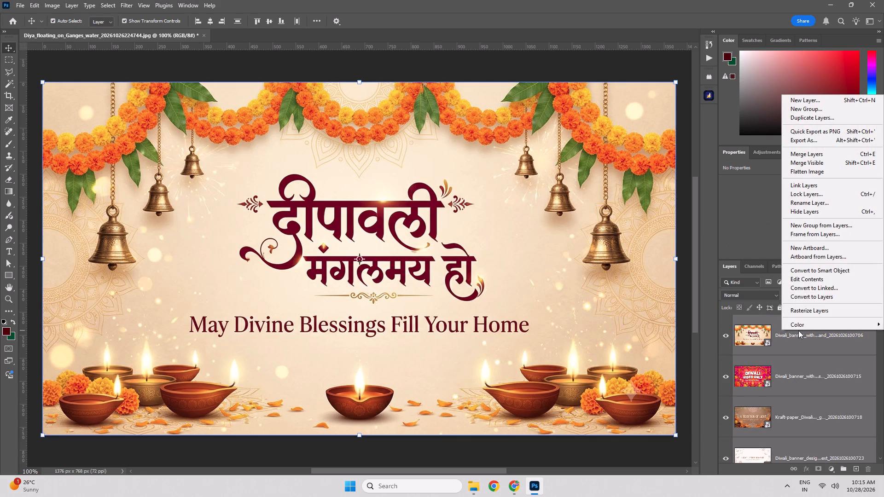
{"action": "left_click", "coordinate": [816, 310]}
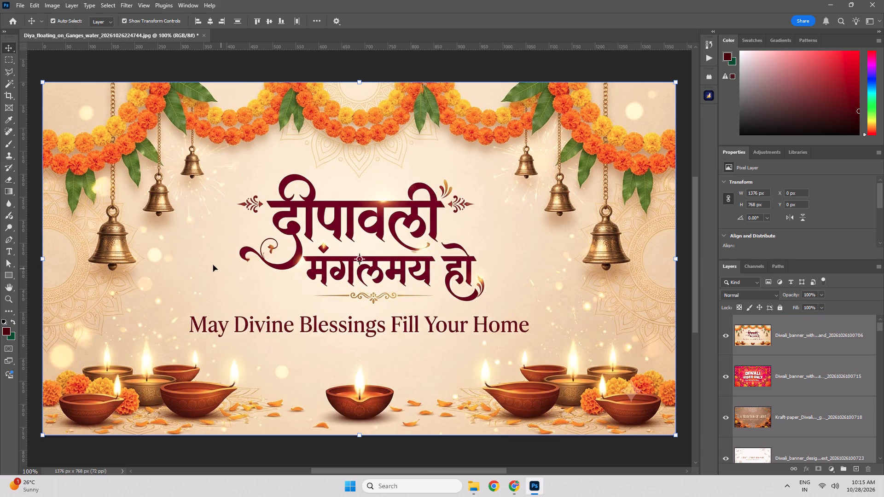
Use the Spot Healing Brush to remove the sparkle mark above the lower-right diya on the topmost lamps banner layer, and hide that layer.
{"action": "left_click", "coordinate": [6, 152]}
{"action": "right_click", "coordinate": [6, 152]}
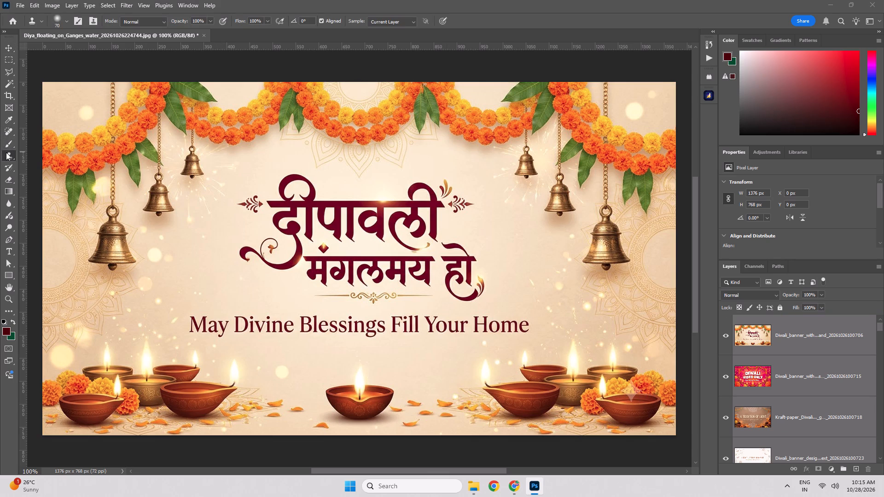
{"action": "left_click", "coordinate": [8, 134]}
{"action": "right_click", "coordinate": [8, 134]}
{"action": "left_click", "coordinate": [31, 135]}
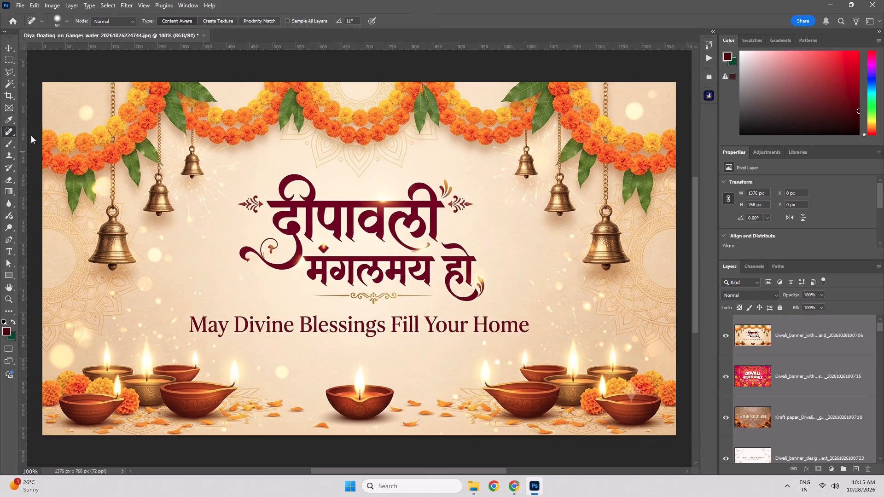
{"action": "scroll", "coordinate": [640, 402], "scroll_direction": "up", "scroll_amount": 4, "text": "alt"}
{"action": "left_click", "coordinate": [781, 348]}
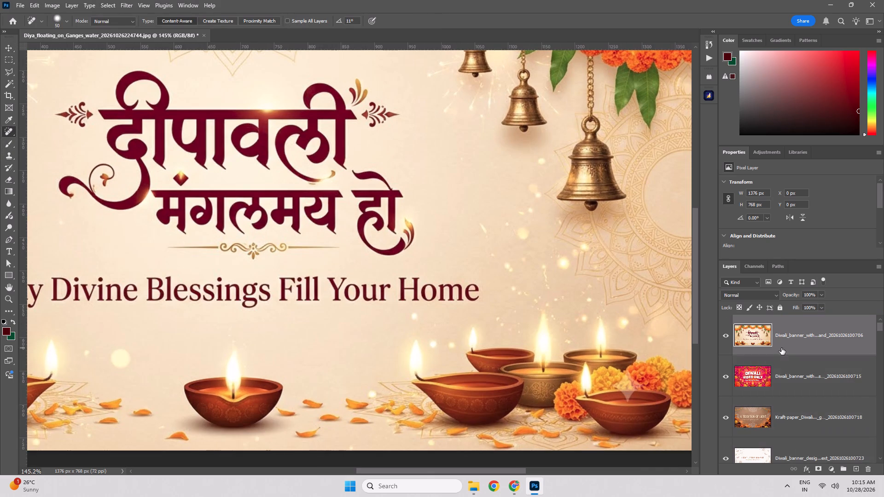
{"action": "left_click", "coordinate": [630, 388]}
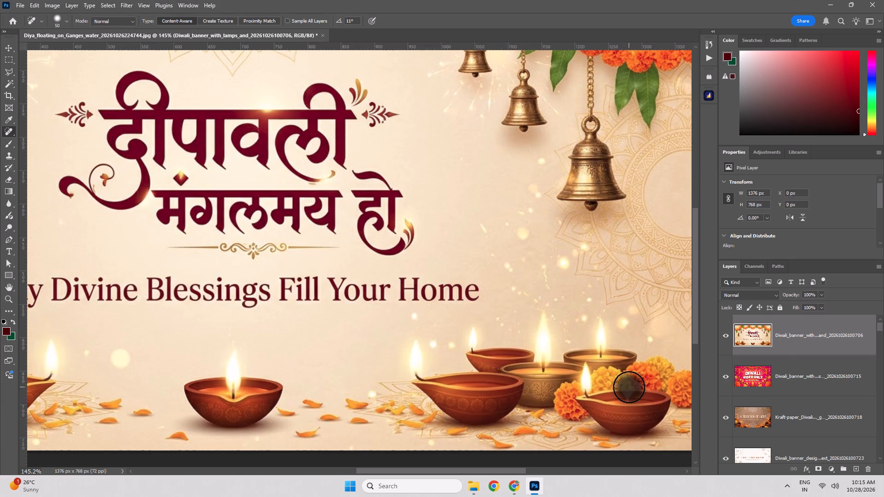
{"action": "left_click", "coordinate": [727, 335]}
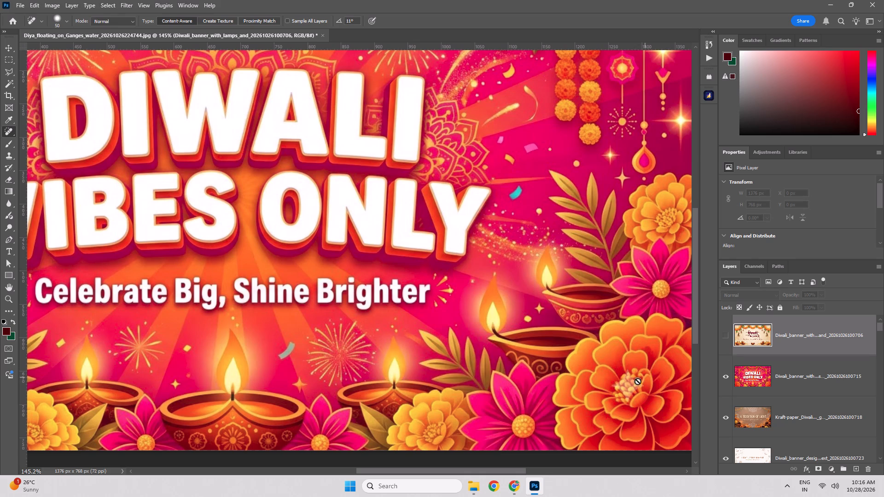
Heal the sparkle mark on the large lower-right marigold of the "Diwali Vibes Only" banner layer and hide that layer.
{"action": "left_click", "coordinate": [754, 384]}
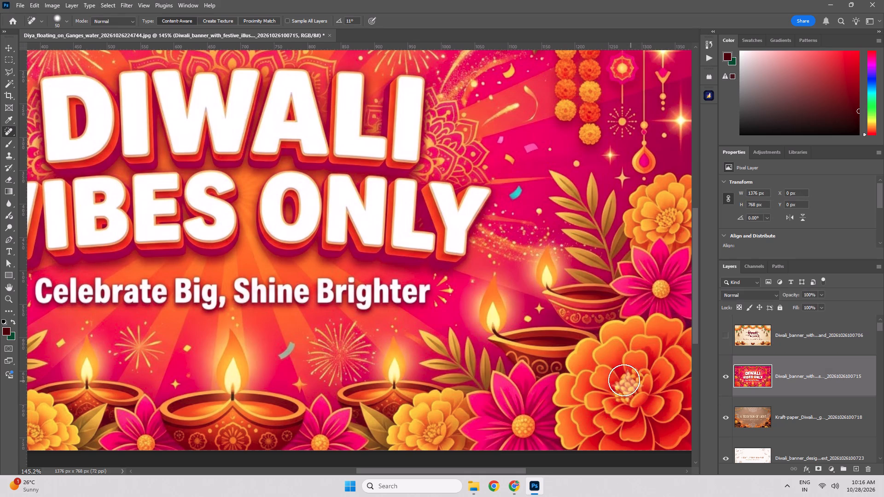
{"action": "left_click_drag", "start_coordinate": [623, 380], "coordinate": [631, 383]}
{"action": "scroll", "coordinate": [532, 374], "scroll_direction": "down", "scroll_amount": 5, "text": "alt"}
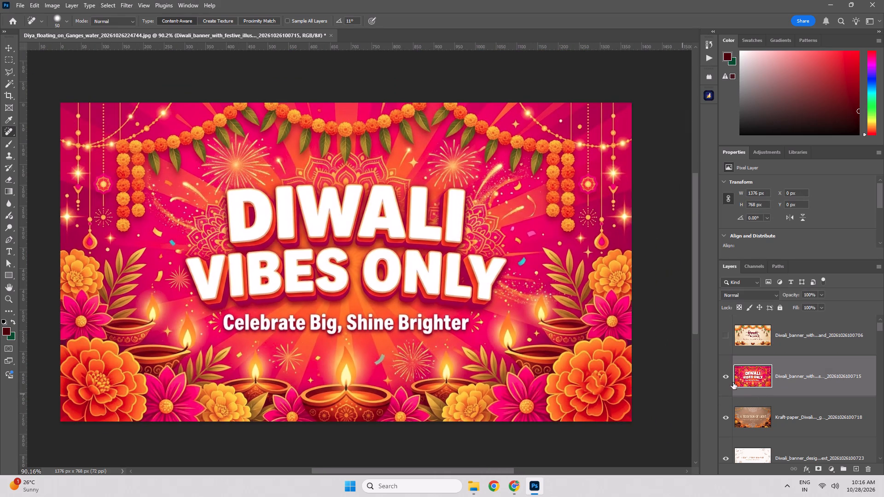
{"action": "left_click", "coordinate": [723, 377]}
Heal the mark near the lower-right corner of the Kraft-paper Diwali layer and hide that layer.
{"action": "left_click", "coordinate": [746, 414]}
{"action": "left_click_drag", "start_coordinate": [593, 384], "coordinate": [593, 380]}
{"action": "scroll", "coordinate": [756, 374], "scroll_direction": "down", "scroll_amount": 1}
{"action": "left_click", "coordinate": [724, 375]}
Heal the mark around the right rim of the lower-right diya outline on the "Light Up the Moment" banner layer and hide that layer.
{"action": "left_click", "coordinate": [753, 422]}
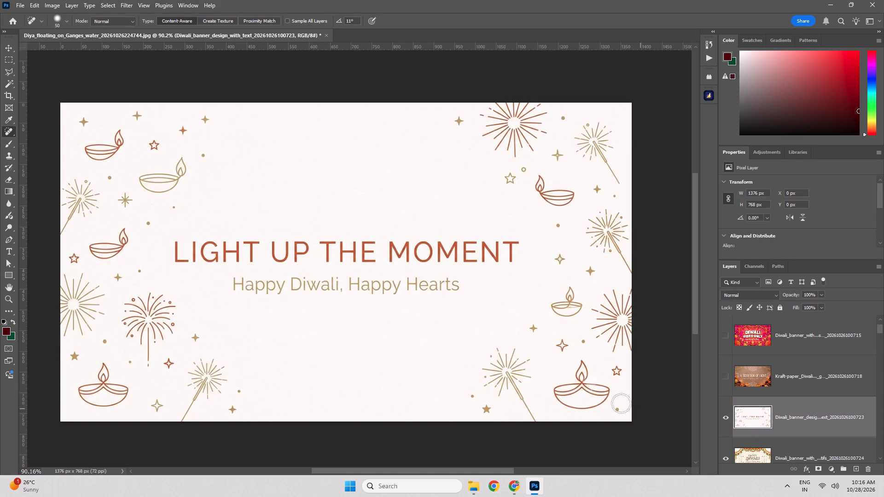
{"action": "scroll", "coordinate": [621, 395], "scroll_direction": "up", "scroll_amount": 15, "text": "alt"}
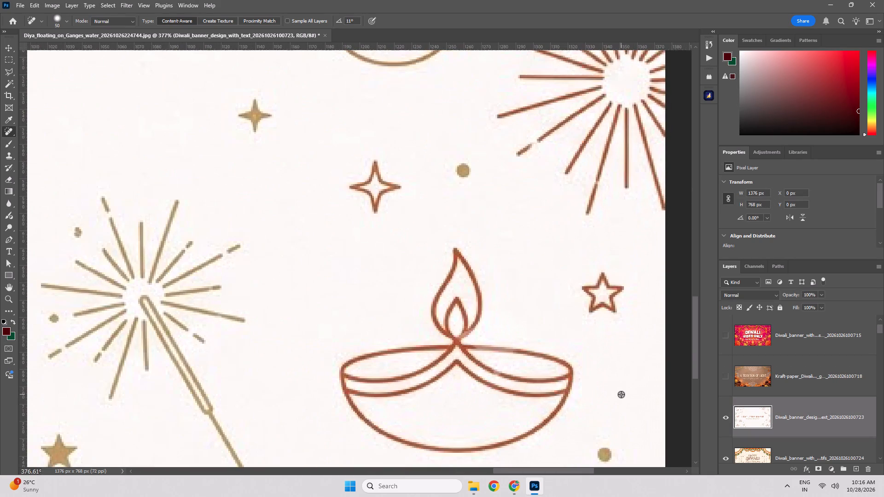
{"action": "key", "text": "space"}
{"action": "key", "text": "space"}
{"action": "key", "text": "space"}
{"action": "key", "text": "space"}
{"action": "key", "text": "space"}
{"action": "key", "text": "space"}
{"action": "key", "text": "space"}
{"action": "key", "text": "space"}
{"action": "key", "text": "space"}
{"action": "key", "text": "space"}
{"action": "key", "text": "space"}
{"action": "key", "text": "space"}
{"action": "key", "text": "space"}
{"action": "key", "text": "space"}
{"action": "key", "text": "space"}
{"action": "key", "text": "space"}
{"action": "key", "text": "space"}
{"action": "key", "text": "space"}
{"action": "key", "text": "space"}
{"action": "key", "text": "space"}
{"action": "left_click_drag", "start_coordinate": [508, 394], "coordinate": [464, 391]}
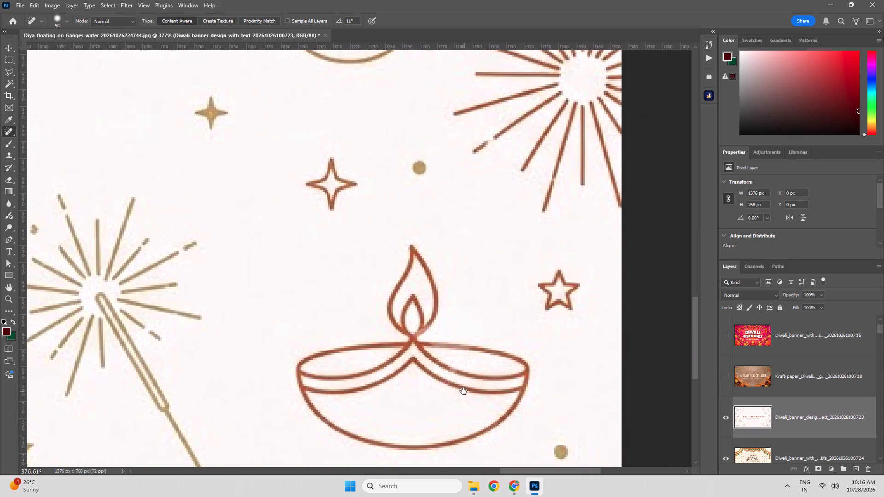
{"action": "left_click_drag", "start_coordinate": [464, 391], "coordinate": [440, 386]}
{"action": "left_click", "coordinate": [726, 417]}
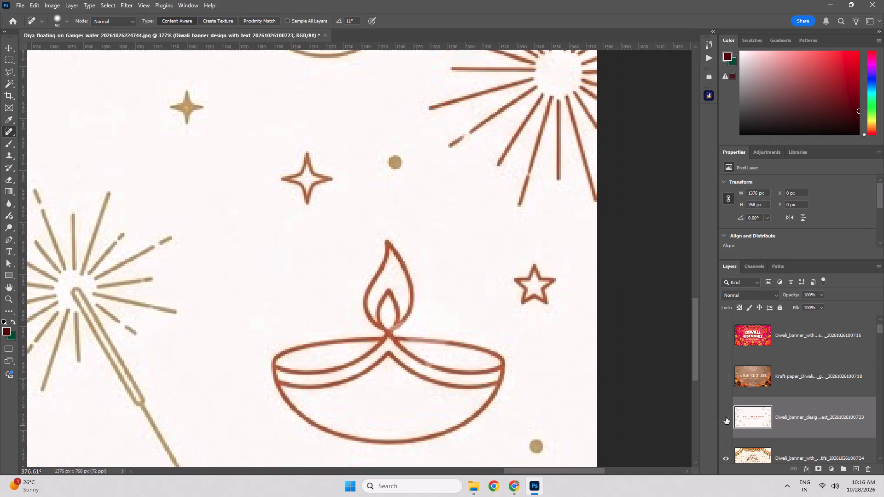
{"action": "left_click", "coordinate": [726, 417]}
{"action": "double_click", "coordinate": [726, 417]}
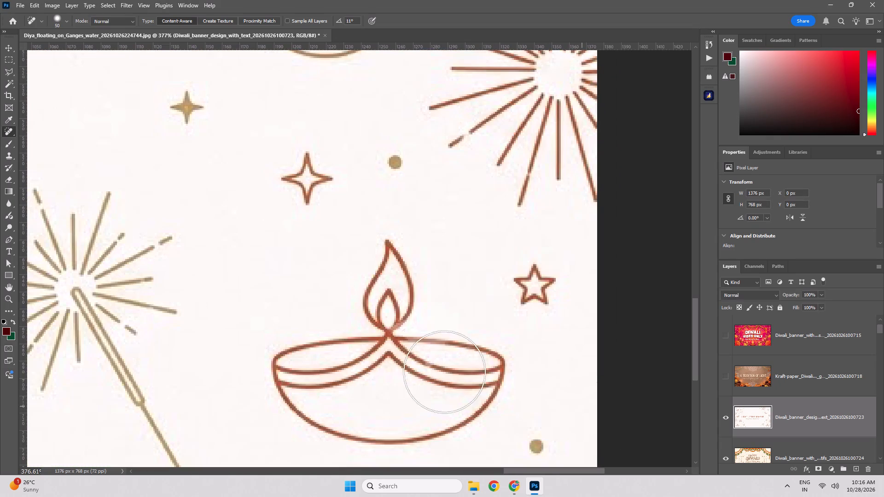
{"action": "left_click", "coordinate": [452, 322]}
{"action": "left_click", "coordinate": [452, 322]}
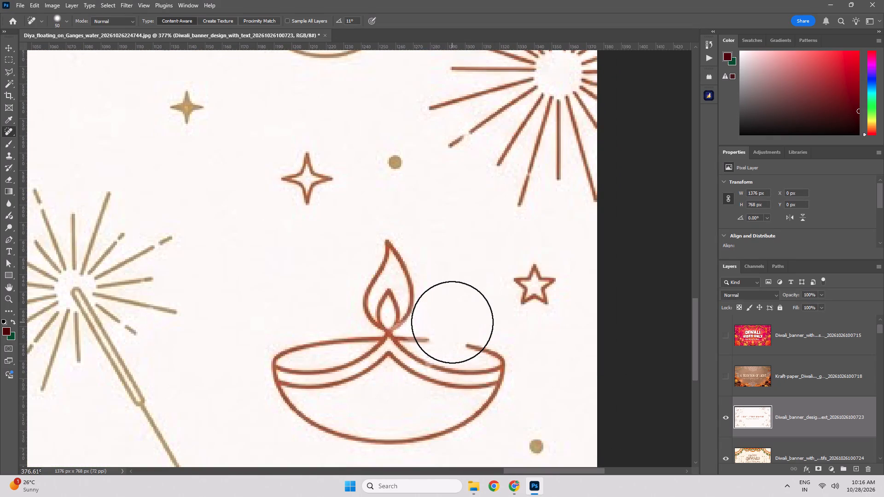
{"action": "left_click_drag", "start_coordinate": [452, 322], "coordinate": [461, 327]}
{"action": "scroll", "coordinate": [459, 326], "scroll_direction": "down", "scroll_amount": 4, "text": "alt"}
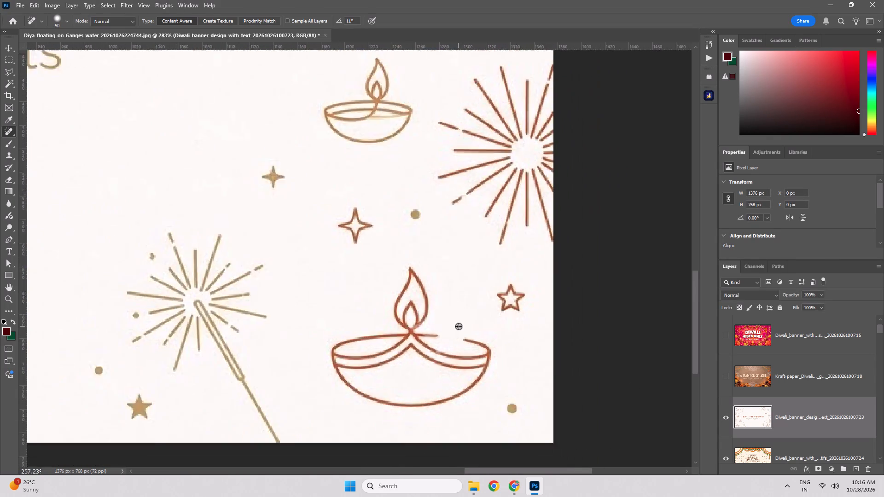
{"action": "scroll", "coordinate": [459, 326], "scroll_direction": "down", "scroll_amount": 6, "text": "alt"}
{"action": "left_click", "coordinate": [727, 420]}
Heal the mark at the lower-right green leaves on the Diwali_banner_with_floral_motifs layer and hide that layer.
{"action": "scroll", "coordinate": [748, 409], "scroll_direction": "down", "scroll_amount": 1}
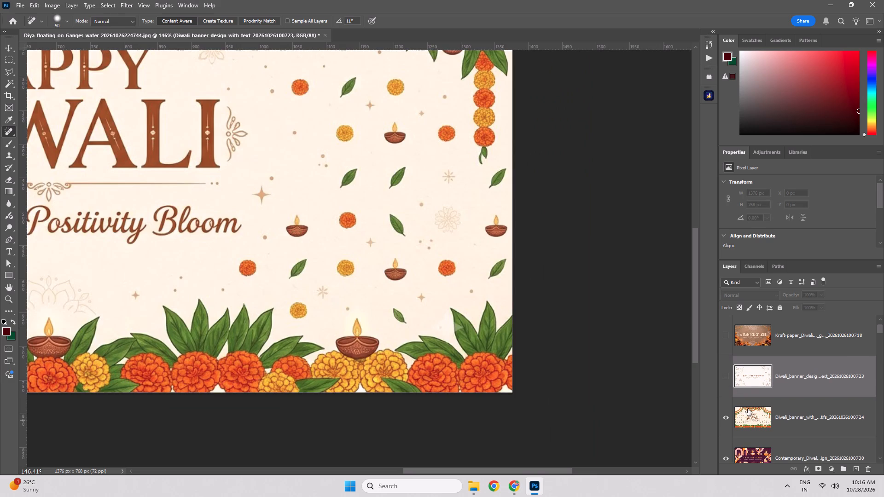
{"action": "left_click", "coordinate": [755, 417]}
{"action": "left_click", "coordinate": [451, 327]}
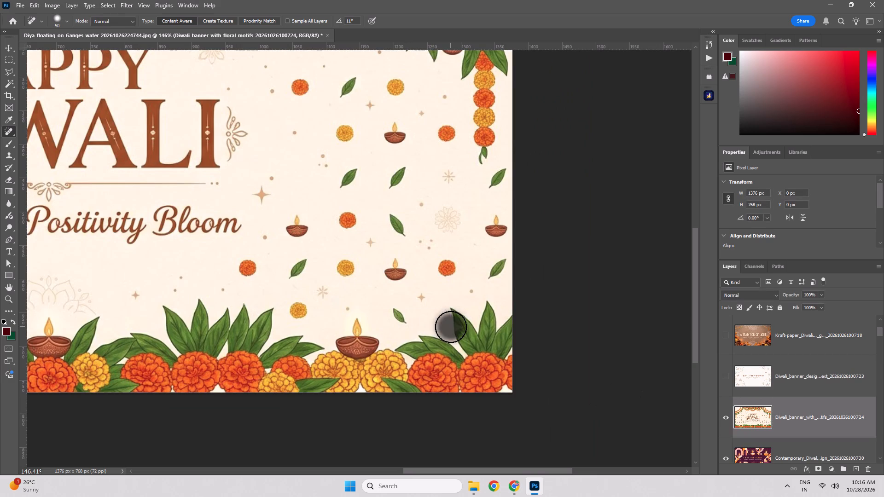
{"action": "scroll", "coordinate": [772, 362], "scroll_direction": "down", "scroll_amount": 1}
{"action": "left_click", "coordinate": [721, 370]}
Heal the sparkle mark over the lower-right pink circle on the Contemporary_Diwali_banner_design layer and hide that layer.
{"action": "scroll", "coordinate": [756, 361], "scroll_direction": "down", "scroll_amount": 1}
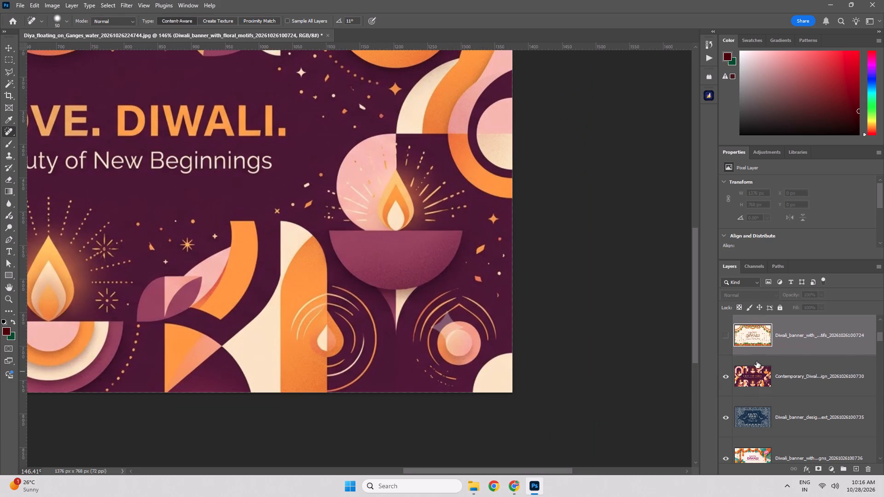
{"action": "left_click", "coordinate": [756, 372]}
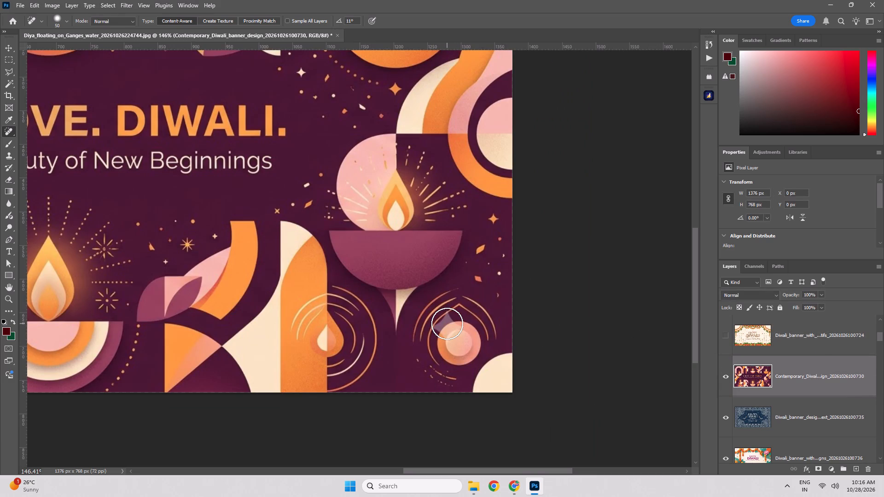
{"action": "left_click", "coordinate": [447, 324]}
{"action": "left_click", "coordinate": [443, 325]}
{"action": "scroll", "coordinate": [690, 330], "scroll_direction": "down", "scroll_amount": 1}
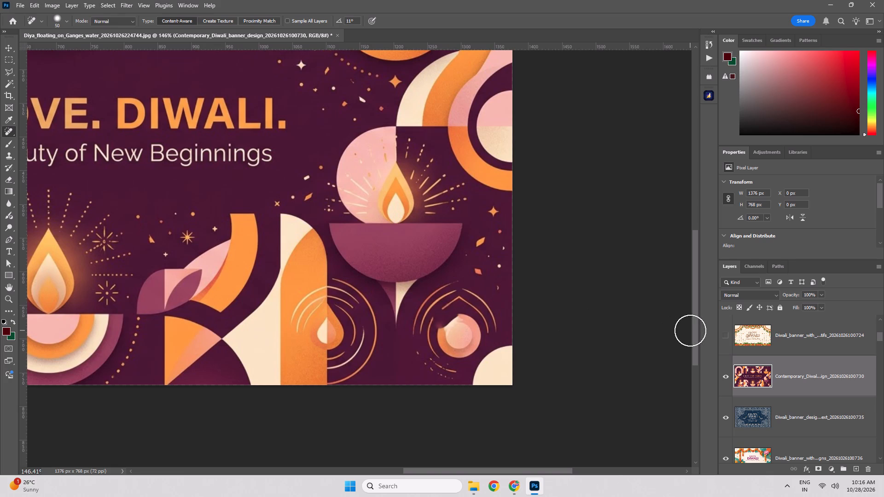
{"action": "scroll", "coordinate": [750, 346], "scroll_direction": "down", "scroll_amount": 1}
{"action": "left_click", "coordinate": [729, 337]}
Heal the mark over the lower-right inner border corner of the navy paisley Diwali_banner_design_with_text layer and hide that layer.
{"action": "left_click", "coordinate": [750, 369]}
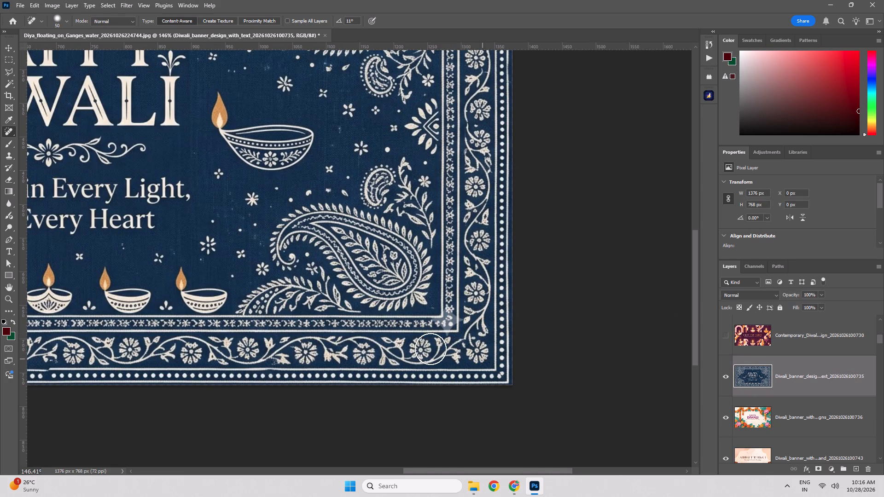
{"action": "left_click_drag", "start_coordinate": [445, 325], "coordinate": [450, 314]}
{"action": "scroll", "coordinate": [762, 363], "scroll_direction": "down", "scroll_amount": 1}
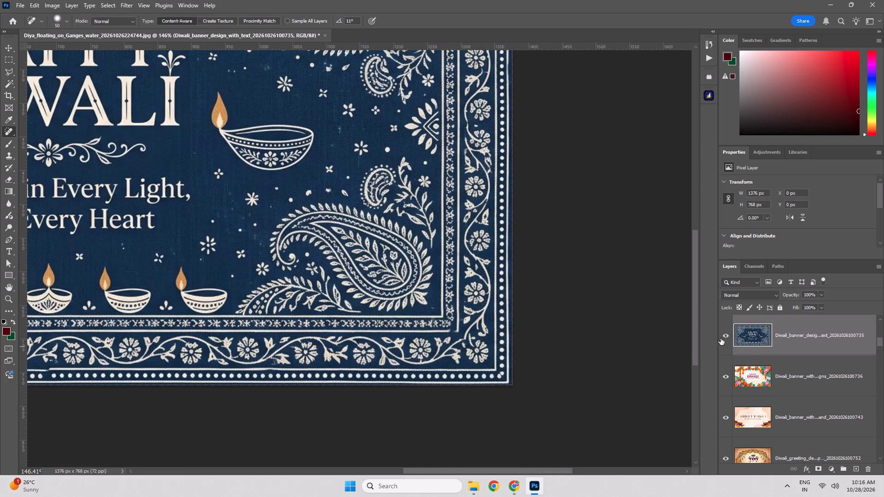
{"action": "left_click", "coordinate": [723, 338]}
Heal the mark over the lower-right pink lotus on the Diwali_banner_with_floral_designs layer and hide that layer.
{"action": "left_click", "coordinate": [753, 382]}
{"action": "left_click_drag", "start_coordinate": [435, 323], "coordinate": [446, 314]}
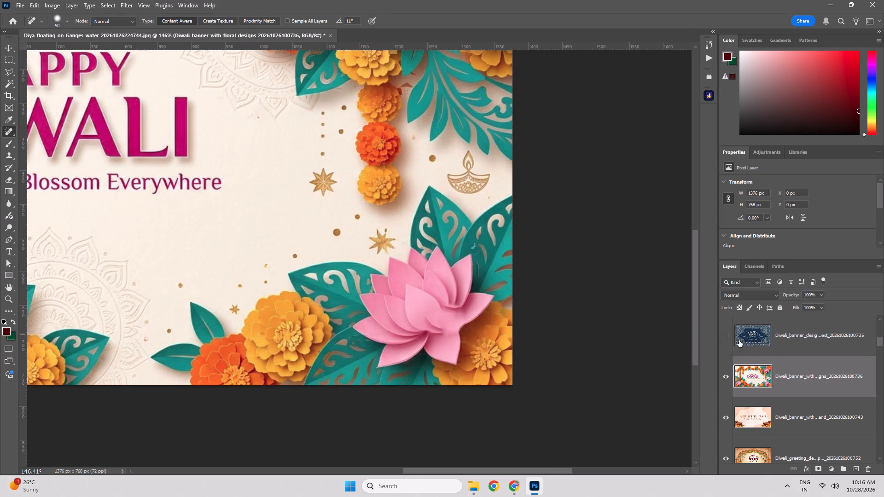
{"action": "scroll", "coordinate": [765, 352], "scroll_direction": "down", "scroll_amount": 1}
{"action": "left_click", "coordinate": [729, 337]}
Heal the mark beside the large clay diya and petals on the Diwali_banner_with_diyas layer and hide that layer.
{"action": "left_click", "coordinate": [751, 373]}
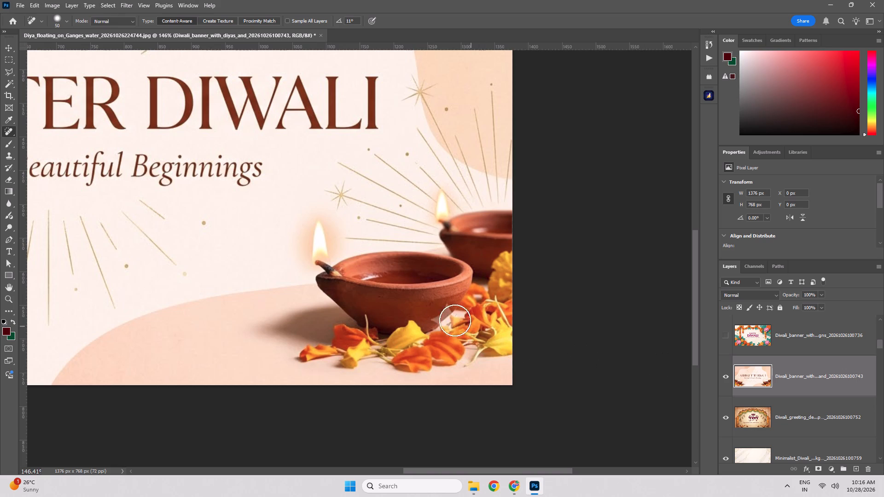
{"action": "left_click", "coordinate": [444, 316]}
{"action": "scroll", "coordinate": [773, 358], "scroll_direction": "down", "scroll_amount": 1}
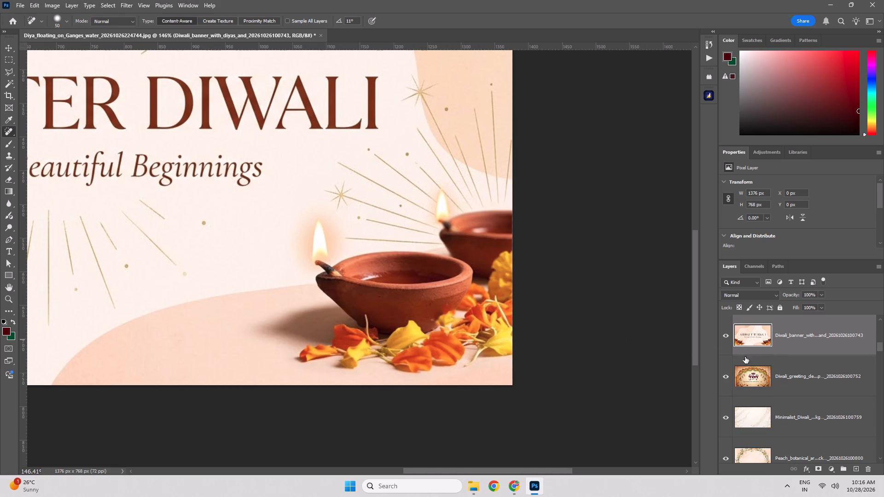
{"action": "left_click", "coordinate": [723, 340]}
Heal the mark below the hanging marigolds beside the right pillar on the Diwali_greeting_design layer and hide that layer.
{"action": "left_click", "coordinate": [741, 370]}
{"action": "left_click_drag", "start_coordinate": [442, 320], "coordinate": [452, 315]}
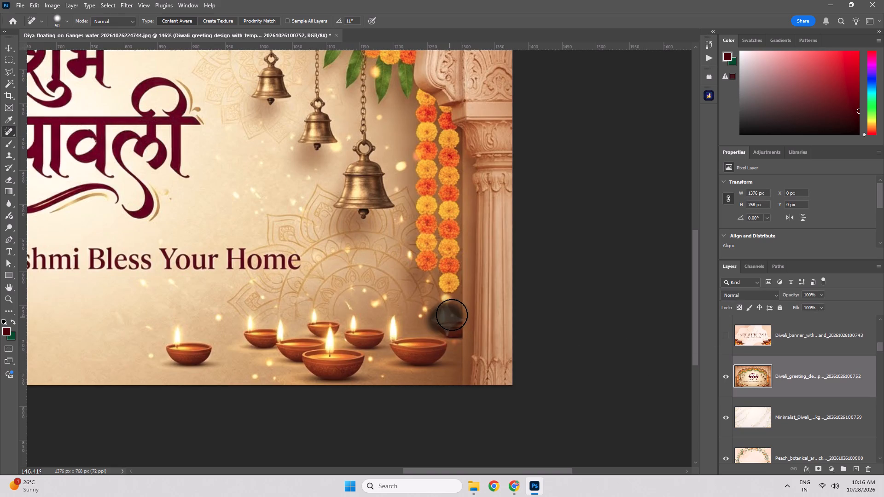
{"action": "left_click", "coordinate": [448, 323]}
{"action": "left_click", "coordinate": [450, 324]}
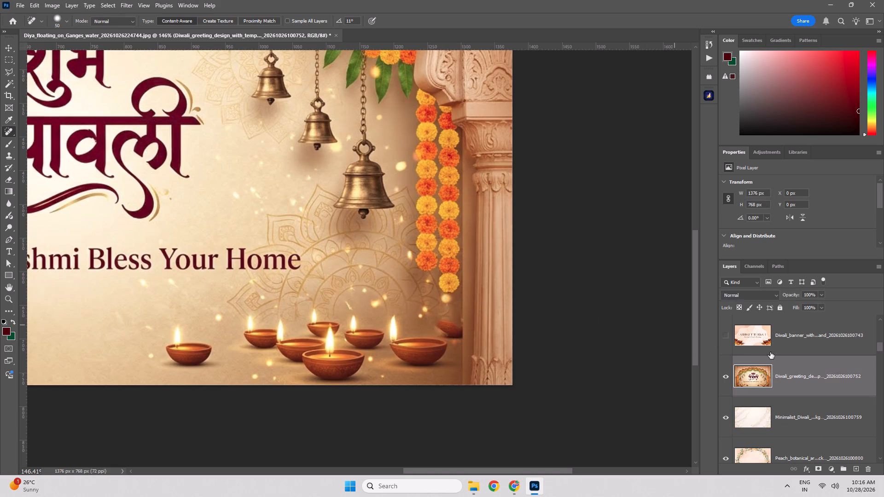
{"action": "scroll", "coordinate": [770, 352], "scroll_direction": "down", "scroll_amount": 1}
{"action": "left_click", "coordinate": [728, 336]}
Heal the mark over the lower-right gold mandala on the marble Minimalist_Diwali_greeting layer and hide that layer.
{"action": "left_click", "coordinate": [747, 378]}
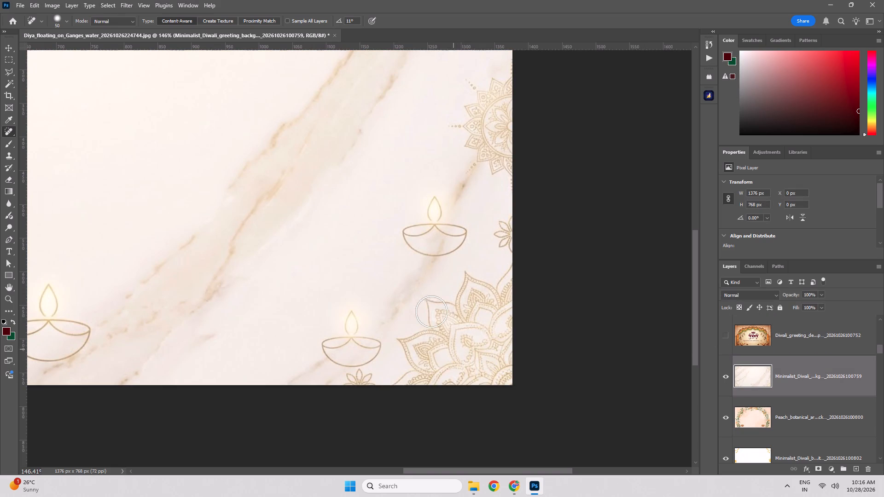
{"action": "left_click_drag", "start_coordinate": [446, 321], "coordinate": [453, 315]}
{"action": "scroll", "coordinate": [764, 377], "scroll_direction": "down", "scroll_amount": 1}
{"action": "left_click", "coordinate": [727, 340]}
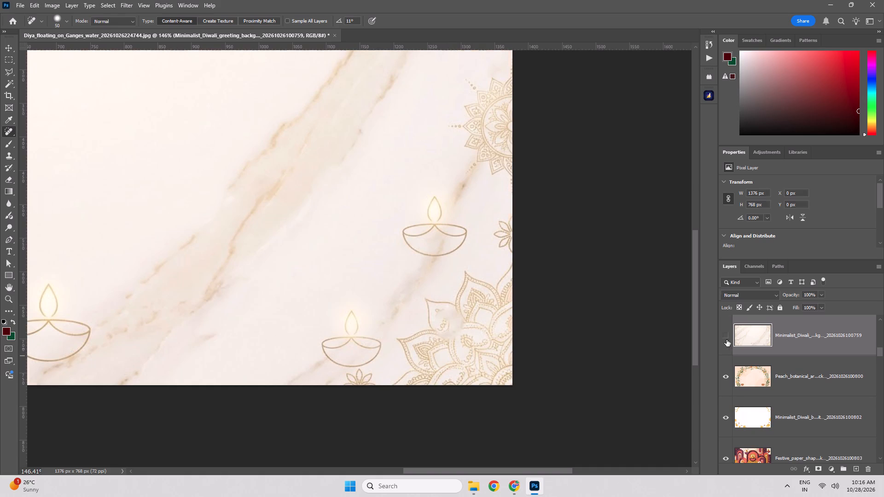
Heal the mark over the green leaves beside the diya on the Peach_botanical_arch_Diwali layer and hide that layer.
{"action": "left_click", "coordinate": [747, 375]}
{"action": "left_click_drag", "start_coordinate": [452, 325], "coordinate": [447, 313]}
{"action": "scroll", "coordinate": [749, 381], "scroll_direction": "down", "scroll_amount": 1}
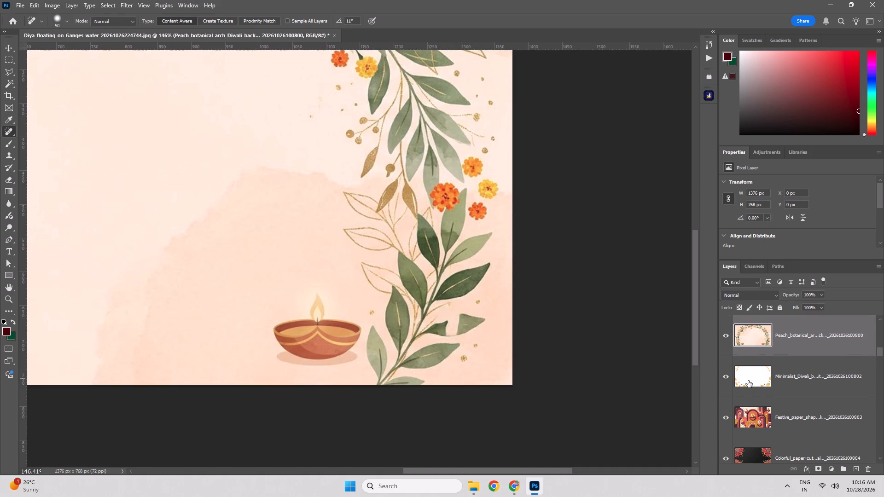
{"action": "left_click", "coordinate": [727, 335]}
Heal the mark over the large lower-right orange flower on the white Minimalist_Diwali_background layer and hide that layer.
{"action": "left_click", "coordinate": [749, 382]}
{"action": "left_click_drag", "start_coordinate": [445, 329], "coordinate": [451, 313]}
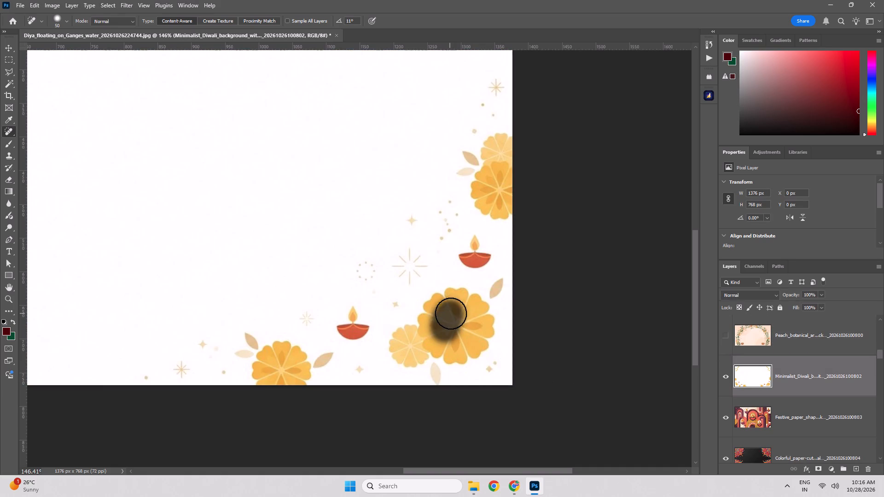
{"action": "left_click_drag", "start_coordinate": [451, 313], "coordinate": [453, 315]}
{"action": "scroll", "coordinate": [765, 367], "scroll_direction": "down", "scroll_amount": 1}
{"action": "left_click", "coordinate": [726, 334]}
Heal the star mark on the scalloped coral arch of the Festive_paper_shapes_Diwali layer and hide that layer.
{"action": "left_click", "coordinate": [749, 379]}
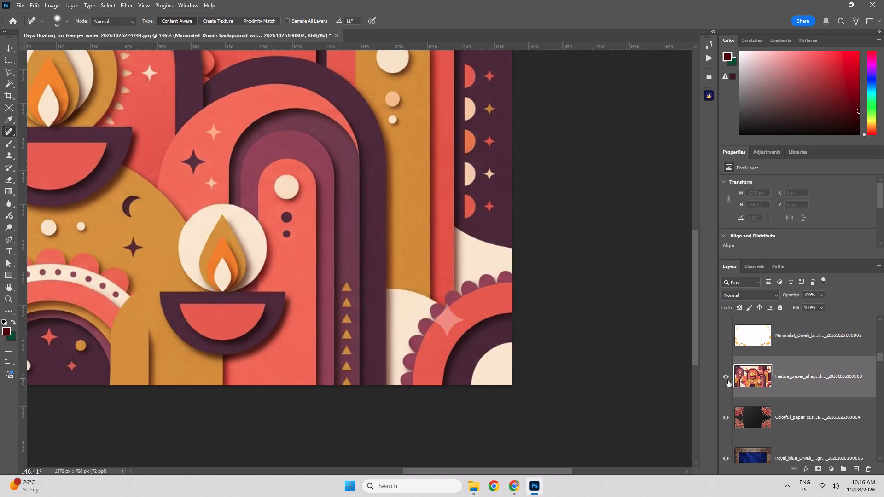
{"action": "left_click_drag", "start_coordinate": [445, 324], "coordinate": [452, 310]}
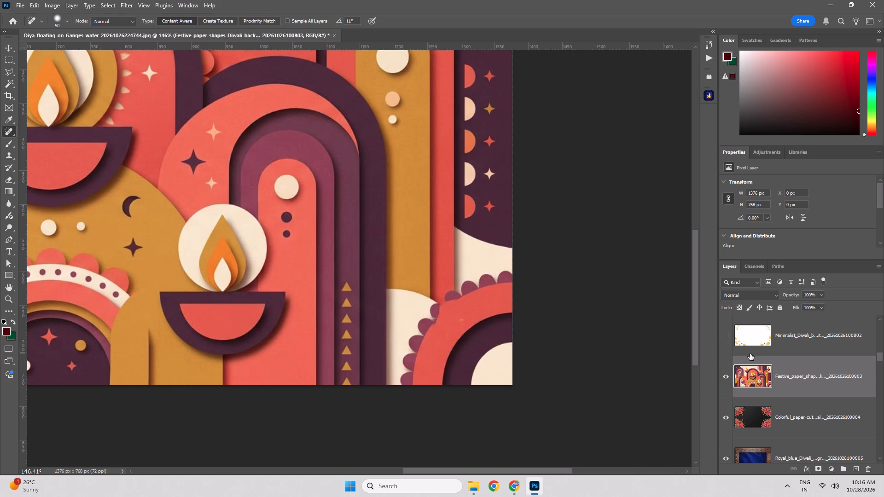
{"action": "scroll", "coordinate": [754, 353], "scroll_direction": "down", "scroll_amount": 1}
{"action": "left_click", "coordinate": [724, 337]}
Heal the mark over the lower-right layered petals on the Colorful_paper-cut_rangoli layer and hide that layer.
{"action": "left_click", "coordinate": [748, 376]}
{"action": "left_click_drag", "start_coordinate": [445, 325], "coordinate": [452, 310]}
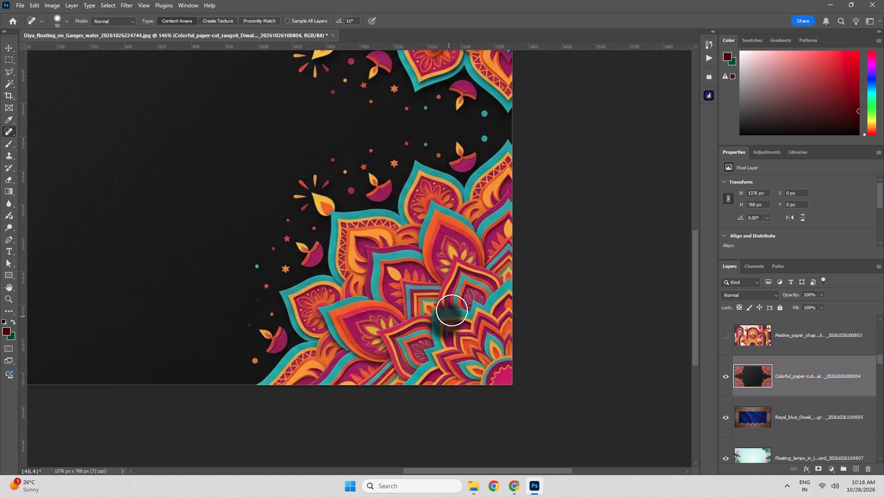
{"action": "left_click_drag", "start_coordinate": [452, 310], "coordinate": [452, 310]}
{"action": "scroll", "coordinate": [736, 372], "scroll_direction": "down", "scroll_amount": 1}
{"action": "left_click", "coordinate": [725, 343]}
Heal the mark in the lower-right gold embroidered border of the Royal_blue_Diwali_brocade layer and hide that layer.
{"action": "left_click", "coordinate": [754, 378]}
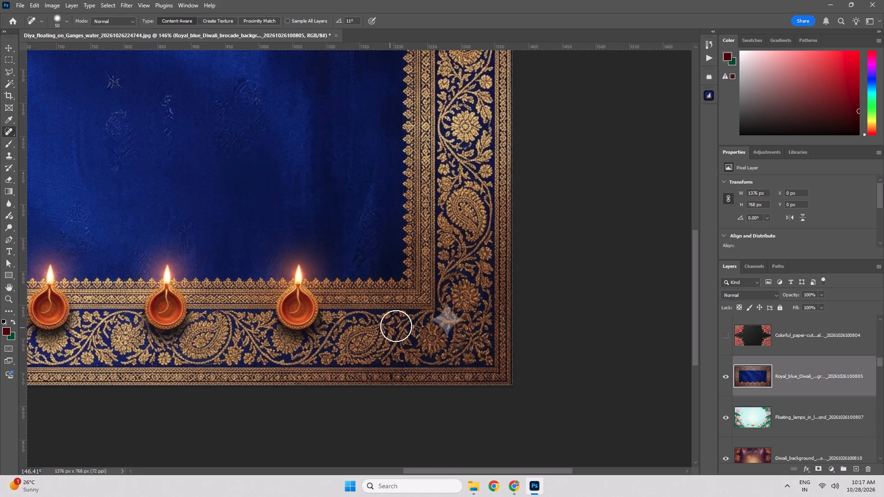
{"action": "left_click_drag", "start_coordinate": [442, 324], "coordinate": [448, 334]}
{"action": "scroll", "coordinate": [761, 365], "scroll_direction": "down", "scroll_amount": 1}
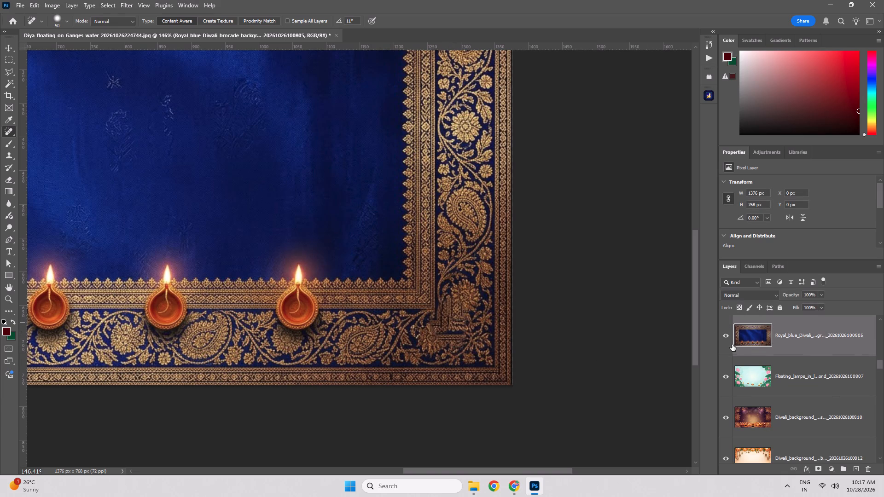
{"action": "left_click", "coordinate": [731, 343]}
Heal the mark over the lower-right pink lotus on the Floating_lamps_in_lotus_pond layer and hide that layer.
{"action": "left_click", "coordinate": [750, 370]}
{"action": "left_click_drag", "start_coordinate": [442, 321], "coordinate": [454, 316]}
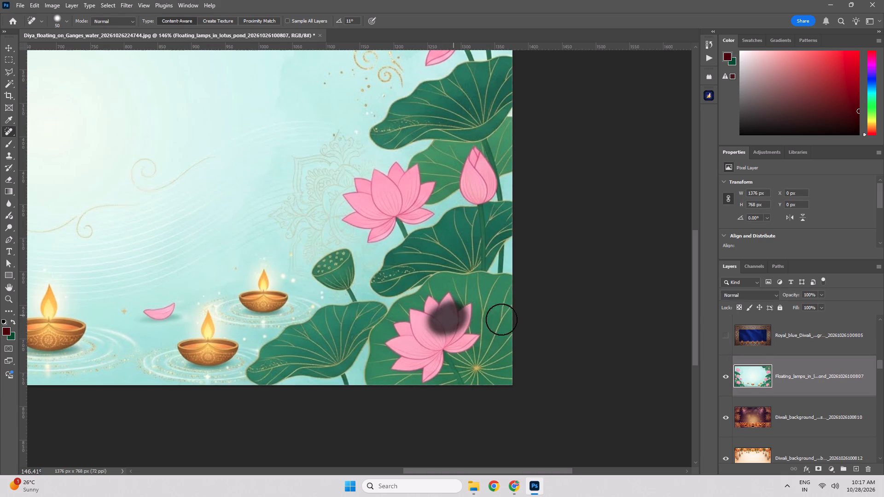
{"action": "scroll", "coordinate": [761, 359], "scroll_direction": "down", "scroll_amount": 1}
{"action": "left_click", "coordinate": [726, 337]}
Heal the mark over the lower-right gold mandala on the purple Diwali_background_with_fireworks layer and hide that layer.
{"action": "left_click", "coordinate": [748, 369]}
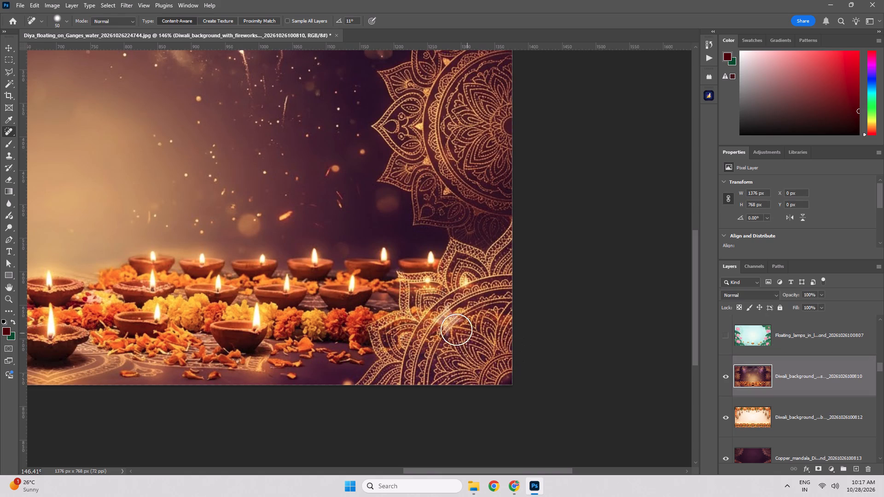
{"action": "left_click_drag", "start_coordinate": [444, 322], "coordinate": [452, 326]}
{"action": "scroll", "coordinate": [739, 376], "scroll_direction": "down", "scroll_amount": 1}
{"action": "left_click", "coordinate": [730, 344]}
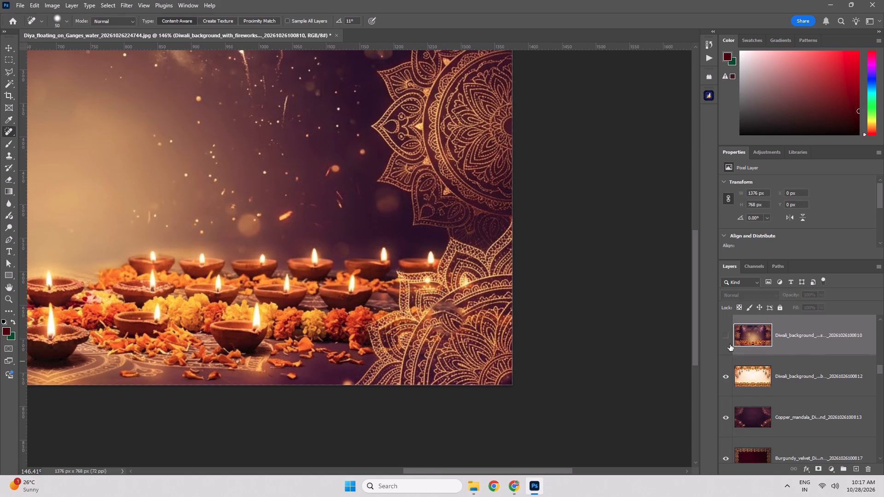
Heal the corner mark by the lower-right marigold garland on the Diwali background layer with hanging bells and hide that layer.
{"action": "left_click", "coordinate": [748, 382]}
{"action": "left_click_drag", "start_coordinate": [444, 322], "coordinate": [449, 330]}
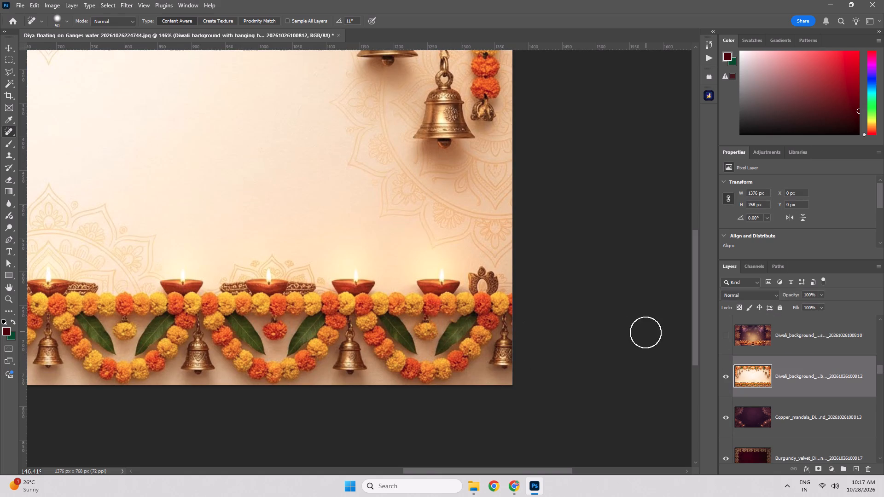
{"action": "left_click", "coordinate": [728, 377]}
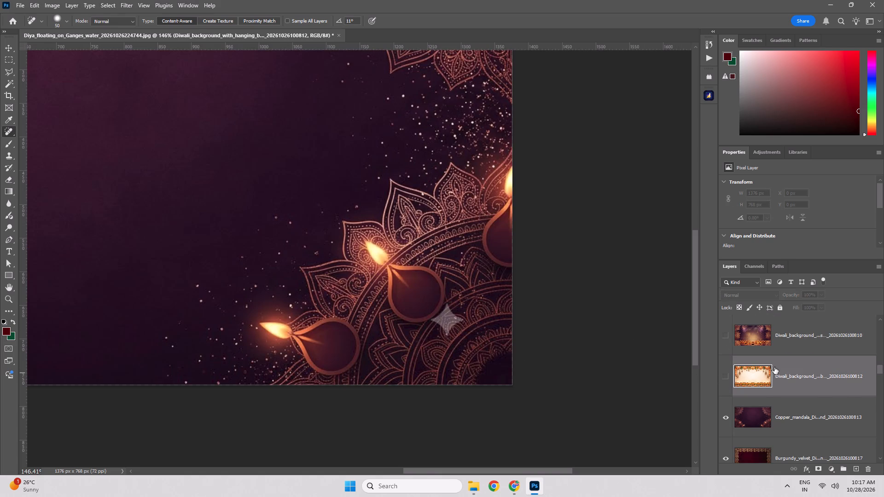
Heal the mark beside the lower-right diya on the Copper_mandala_Diwali_background layer and hide that layer.
{"action": "scroll", "coordinate": [774, 367], "scroll_direction": "down", "scroll_amount": 1}
{"action": "left_click", "coordinate": [761, 376]}
{"action": "left_click_drag", "start_coordinate": [445, 319], "coordinate": [448, 316]}
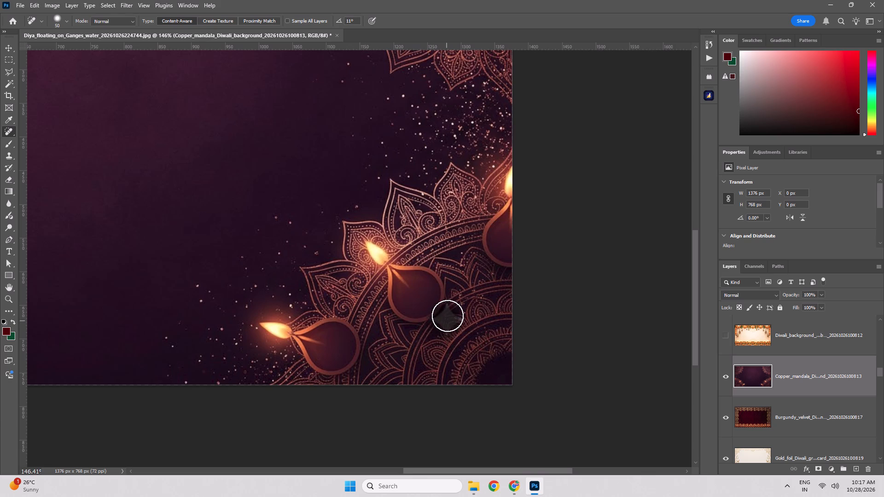
{"action": "left_click_drag", "start_coordinate": [448, 316], "coordinate": [448, 324]}
{"action": "scroll", "coordinate": [736, 364], "scroll_direction": "down", "scroll_amount": 1}
{"action": "left_click", "coordinate": [727, 334]}
Heal the mark on the gold embroidery above the last two diyas on the Burgundy_velvet_Diwali layer and hide that layer.
{"action": "left_click", "coordinate": [746, 370]}
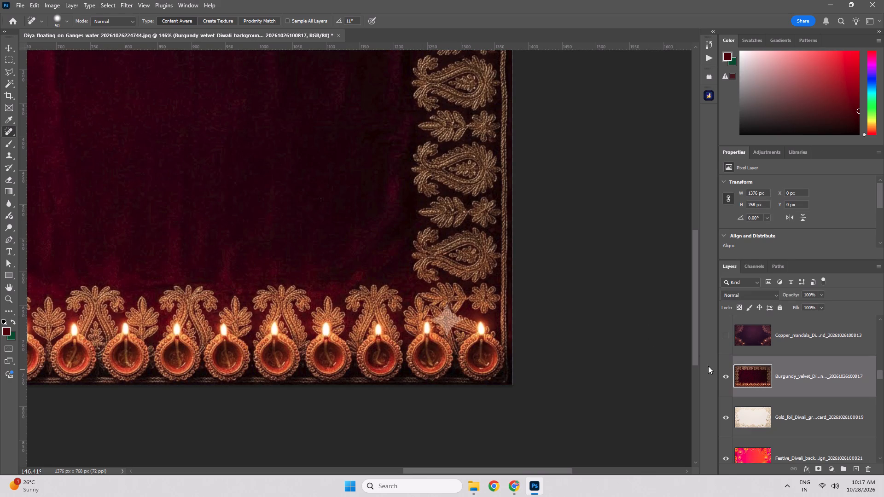
{"action": "left_click", "coordinate": [448, 323]}
{"action": "scroll", "coordinate": [754, 363], "scroll_direction": "down", "scroll_amount": 1}
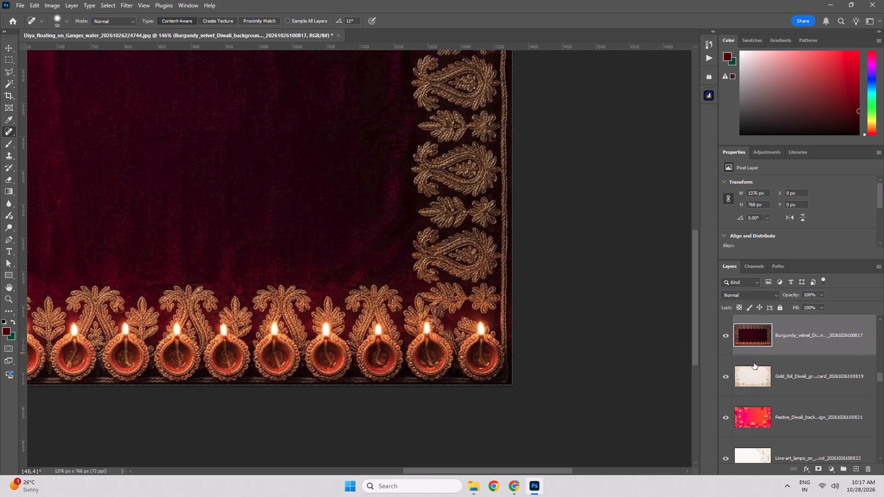
{"action": "left_click", "coordinate": [726, 338]}
Heal the lower-right corner mark on the Gold_foil_Diwali card layer and hide that layer.
{"action": "left_click", "coordinate": [744, 373]}
{"action": "left_click_drag", "start_coordinate": [443, 326], "coordinate": [454, 316]}
{"action": "scroll", "coordinate": [759, 367], "scroll_direction": "down", "scroll_amount": 1}
{"action": "left_click", "coordinate": [726, 341]}
Heal the mark over the lower-right pink flower petals on the Festive_Diwali_background_design layer and hide that layer.
{"action": "left_click", "coordinate": [752, 381]}
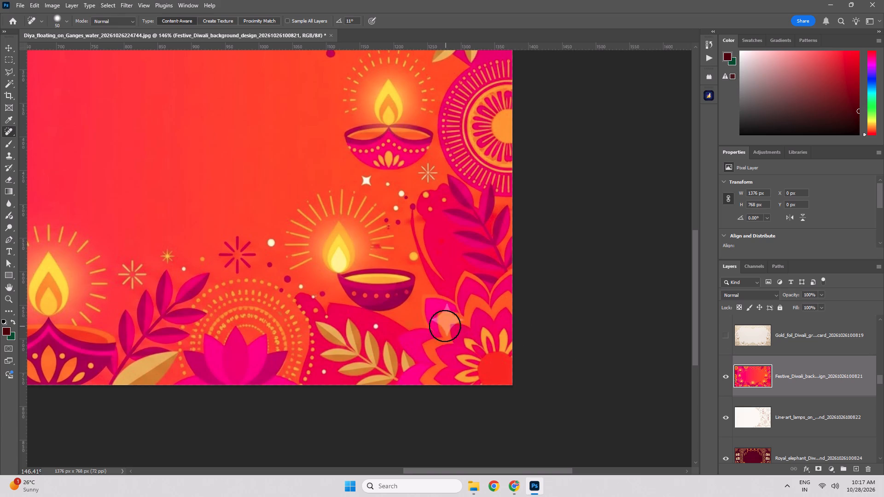
{"action": "left_click_drag", "start_coordinate": [445, 325], "coordinate": [452, 320]}
{"action": "scroll", "coordinate": [769, 372], "scroll_direction": "down", "scroll_amount": 1}
{"action": "left_click", "coordinate": [721, 347]}
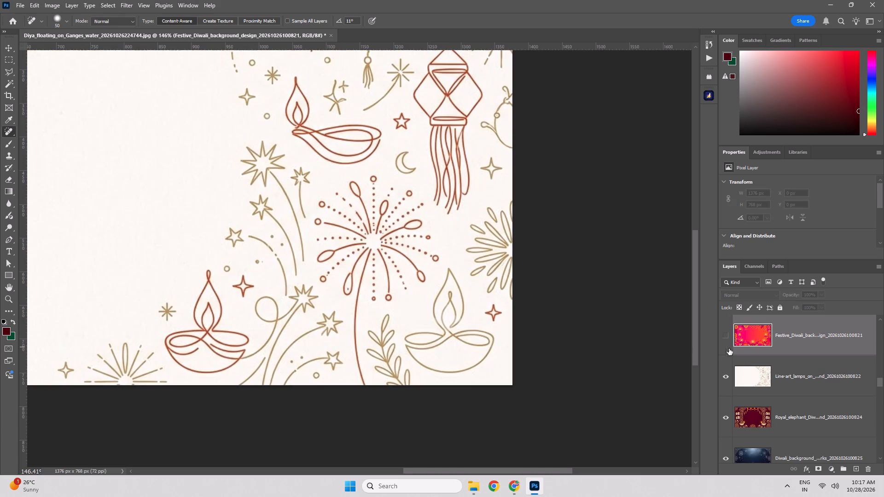
Heal the mark over the lower-right outlined diya flame on the Line-art_lamps_on_Diwali_background layer and hide that layer.
{"action": "left_click", "coordinate": [750, 371]}
{"action": "left_click_drag", "start_coordinate": [431, 314], "coordinate": [439, 307]}
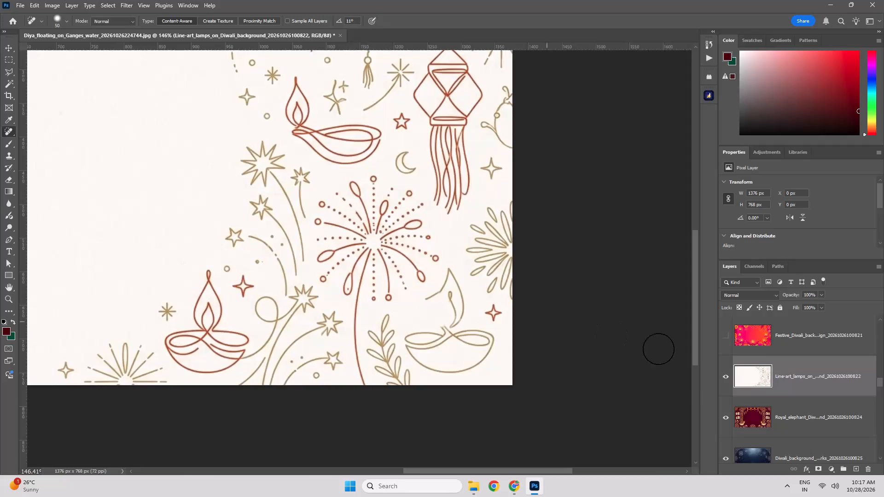
{"action": "scroll", "coordinate": [733, 359], "scroll_direction": "down", "scroll_amount": 1}
{"action": "left_click", "coordinate": [727, 341]}
Heal the mark over the lower-right gold mandala on the Royal_elephant_Diwali_background layer and hide that layer.
{"action": "left_click", "coordinate": [748, 370]}
{"action": "left_click_drag", "start_coordinate": [448, 324], "coordinate": [450, 316]}
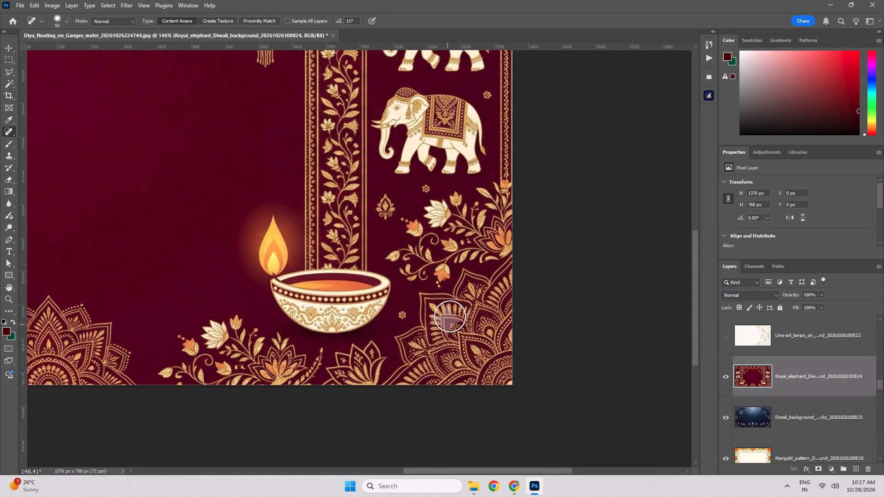
{"action": "left_click_drag", "start_coordinate": [450, 316], "coordinate": [463, 328]}
{"action": "scroll", "coordinate": [730, 369], "scroll_direction": "down", "scroll_amount": 1}
{"action": "left_click", "coordinate": [725, 340]}
Heal the mark over the lower-right silver paisley on the dark blue Diwali_background_with_fireworks layer and hide that layer.
{"action": "left_click", "coordinate": [743, 365]}
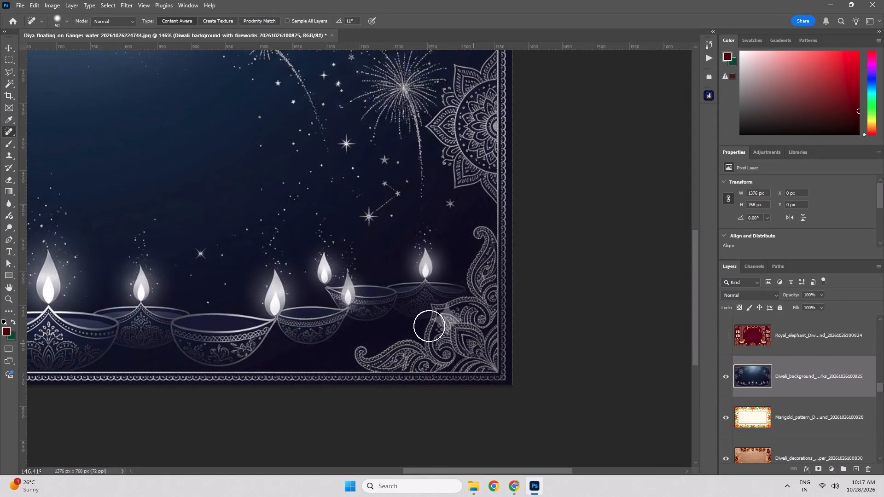
{"action": "left_click_drag", "start_coordinate": [441, 318], "coordinate": [450, 315]}
{"action": "scroll", "coordinate": [741, 385], "scroll_direction": "down", "scroll_amount": 1}
{"action": "left_click", "coordinate": [726, 342]}
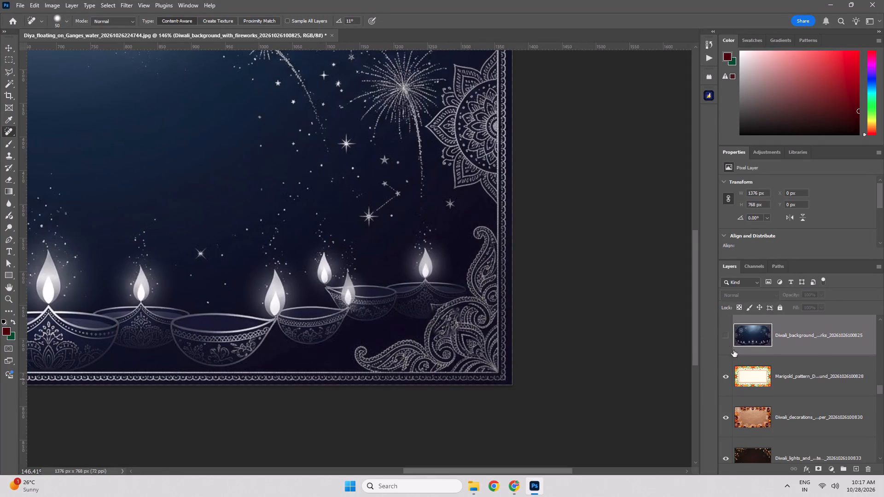
Heal the mark by the leaves above the lower-right red marigold on the Marigold_pattern_Diwali_background layer and hide that layer.
{"action": "left_click", "coordinate": [750, 373]}
{"action": "left_click_drag", "start_coordinate": [445, 317], "coordinate": [444, 311]}
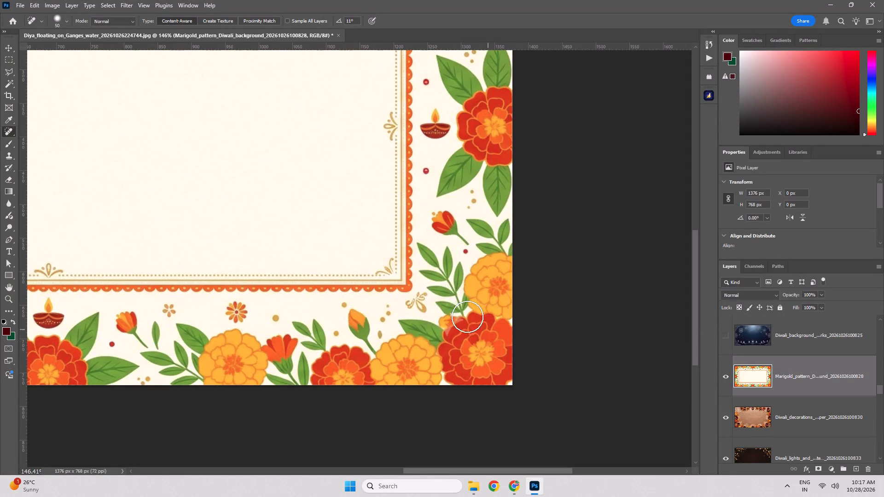
{"action": "left_click", "coordinate": [448, 312]}
{"action": "scroll", "coordinate": [752, 381], "scroll_direction": "down", "scroll_amount": 1}
{"action": "left_click", "coordinate": [726, 345]}
Heal the mark on the rim of the red painted diya on the Diwali_decorations_on_kraft_paper layer and hide that layer.
{"action": "left_click", "coordinate": [747, 372]}
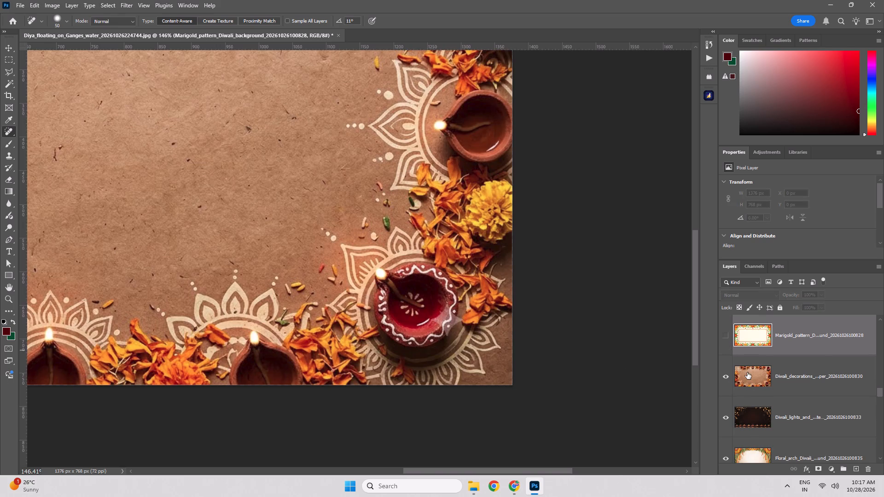
{"action": "left_click_drag", "start_coordinate": [442, 322], "coordinate": [447, 334]}
{"action": "scroll", "coordinate": [729, 359], "scroll_direction": "down", "scroll_amount": 1}
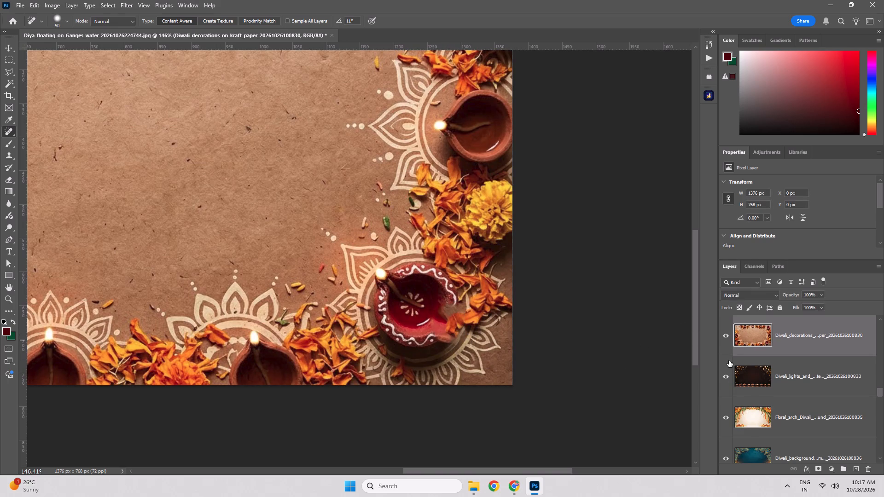
{"action": "left_click", "coordinate": [724, 337]}
Heal the mark and its leftover traces around the rightmost diya on the Diwali_lights_and_dark_chocolate layer and hide that layer.
{"action": "left_click", "coordinate": [749, 376]}
{"action": "left_click_drag", "start_coordinate": [444, 323], "coordinate": [450, 328]}
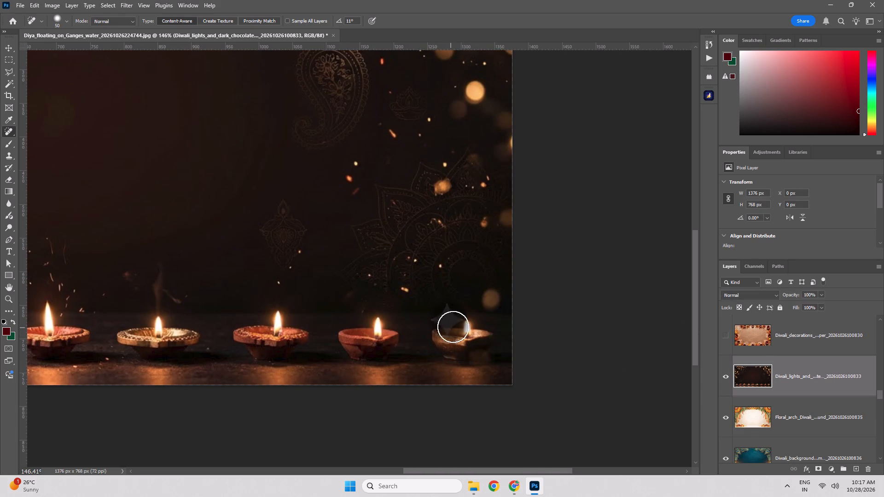
{"action": "scroll", "coordinate": [724, 356], "scroll_direction": "down", "scroll_amount": 1}
{"action": "left_click_drag", "start_coordinate": [439, 310], "coordinate": [449, 302]}
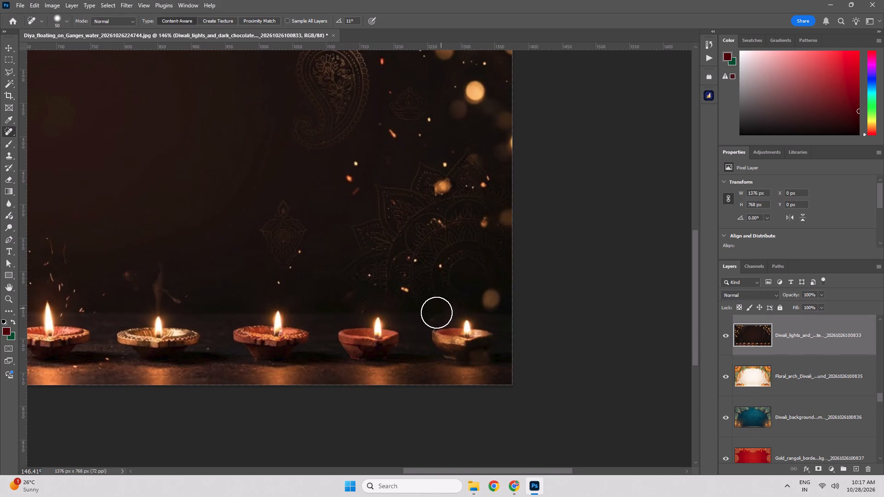
{"action": "left_click", "coordinate": [436, 313]}
{"action": "left_click", "coordinate": [454, 311]}
{"action": "scroll", "coordinate": [766, 364], "scroll_direction": "down", "scroll_amount": 1}
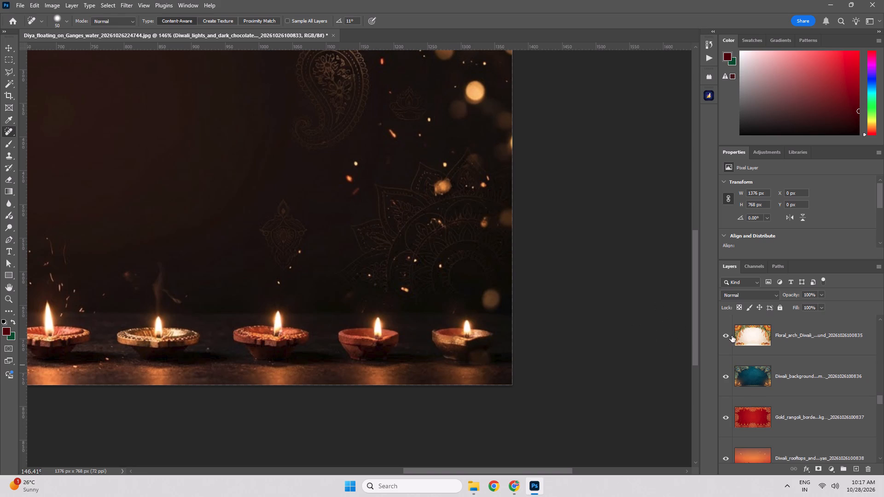
{"action": "scroll", "coordinate": [736, 340], "scroll_direction": "up", "scroll_amount": 1}
{"action": "left_click", "coordinate": [728, 342]}
Heal the mark over the rightmost brass lamp on the Floral_arch_Diwali_background layer and hide that layer.
{"action": "left_click", "coordinate": [744, 376]}
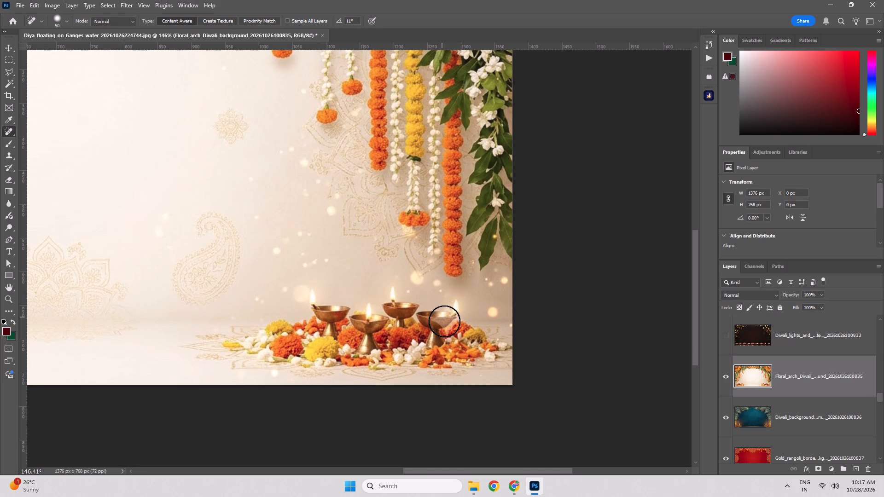
{"action": "left_click_drag", "start_coordinate": [444, 321], "coordinate": [449, 313]}
{"action": "scroll", "coordinate": [745, 355], "scroll_direction": "down", "scroll_amount": 1}
{"action": "left_click", "coordinate": [724, 339]}
Heal the mark over the clay diya on the Diwali_background_with_peacock layer and hide that layer.
{"action": "left_click", "coordinate": [752, 372]}
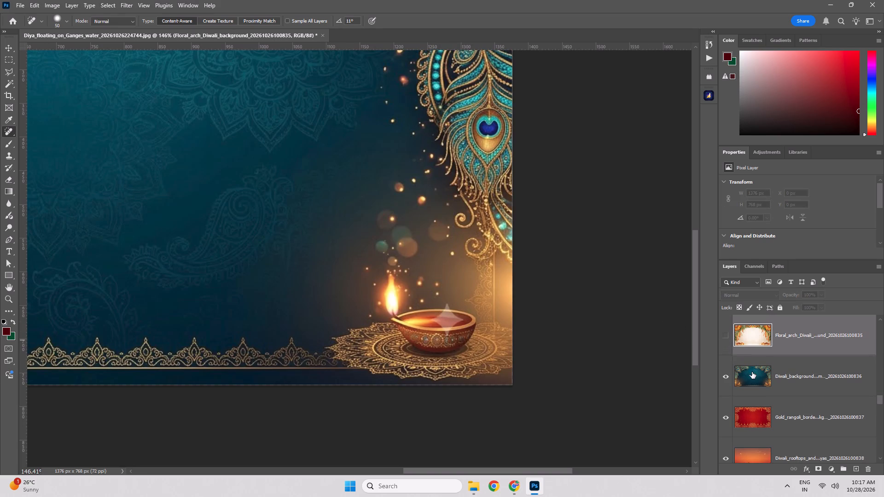
{"action": "left_click_drag", "start_coordinate": [447, 314], "coordinate": [452, 313]}
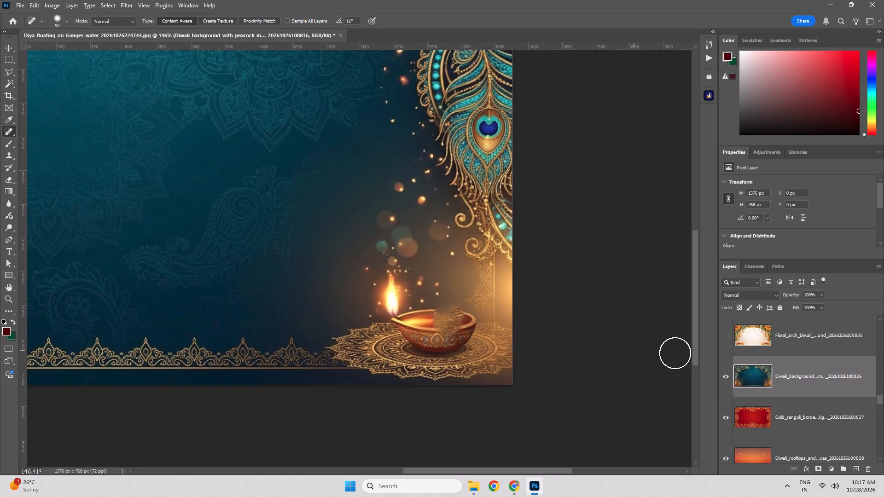
{"action": "scroll", "coordinate": [705, 353], "scroll_direction": "down", "scroll_amount": 2}
{"action": "left_click", "coordinate": [725, 340]}
Heal the mark over the lower-right gold mandala on the Gold_rangoli_border_Diwali layer and hide that layer.
{"action": "left_click", "coordinate": [744, 368]}
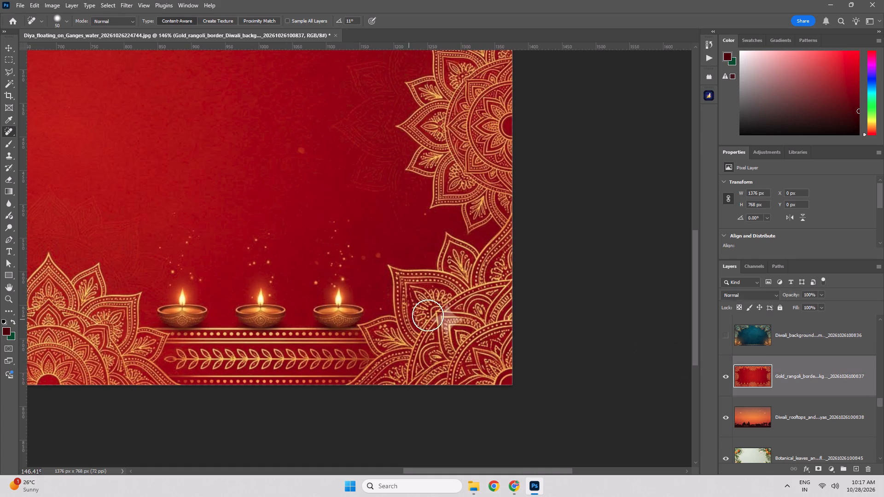
{"action": "left_click_drag", "start_coordinate": [439, 315], "coordinate": [452, 318]}
{"action": "scroll", "coordinate": [762, 378], "scroll_direction": "down", "scroll_amount": 1}
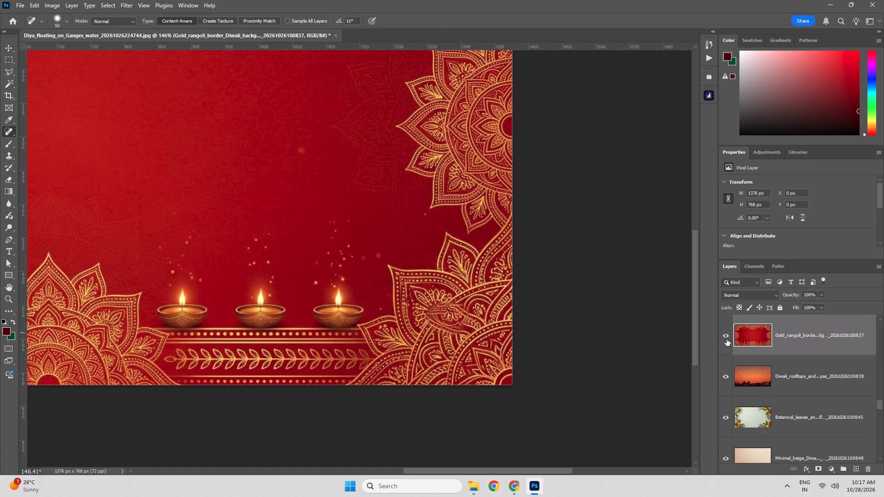
{"action": "left_click", "coordinate": [727, 339]}
Heal the mark over the small dome beside the gateway on the Diwali_rooftops_and_glowing_diyas layer and hide that layer.
{"action": "left_click", "coordinate": [750, 371]}
{"action": "left_click_drag", "start_coordinate": [442, 319], "coordinate": [449, 332]}
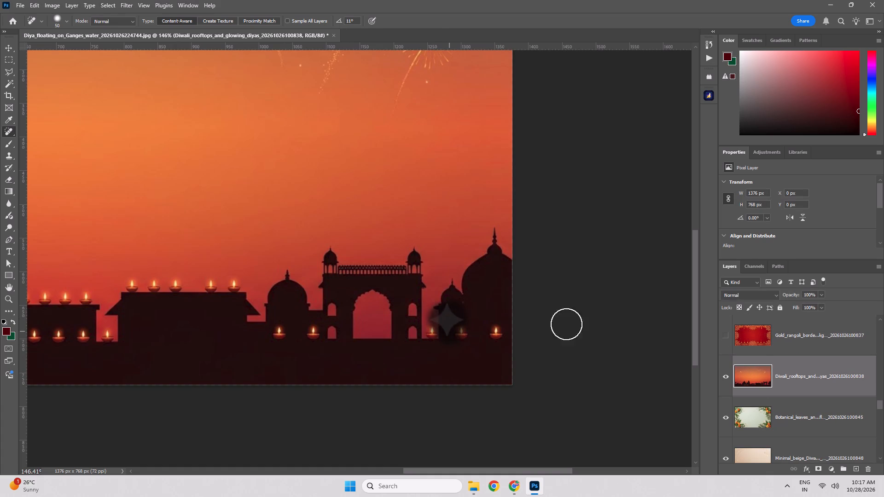
{"action": "scroll", "coordinate": [741, 372], "scroll_direction": "down", "scroll_amount": 1}
{"action": "left_click", "coordinate": [728, 342]}
Heal the mark between the orange and yellow marigolds on the Botanical_leaves_and_marigold layer and hide that layer.
{"action": "left_click", "coordinate": [749, 376]}
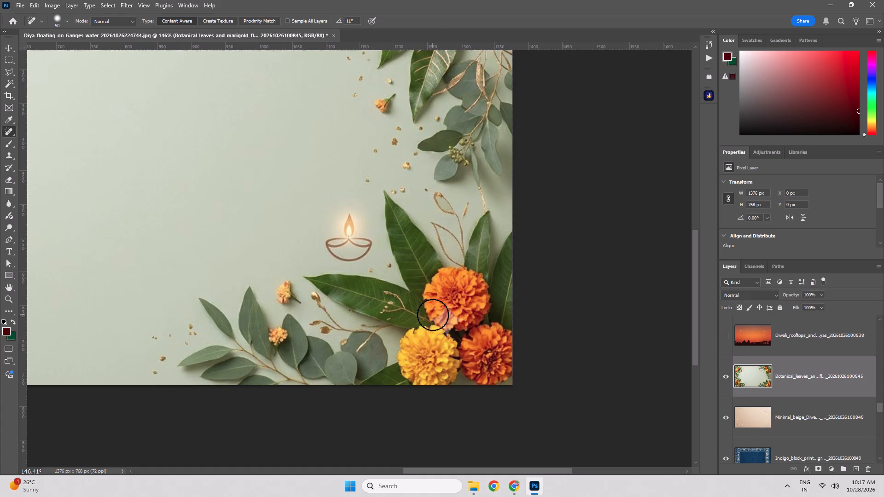
{"action": "left_click_drag", "start_coordinate": [442, 321], "coordinate": [452, 312]}
{"action": "scroll", "coordinate": [742, 381], "scroll_direction": "down", "scroll_amount": 1}
{"action": "left_click", "coordinate": [724, 328]}
Heal the mark over the curved gold lines on the Minimal_beige_Diwali_background layer and hide that layer.
{"action": "left_click", "coordinate": [747, 377]}
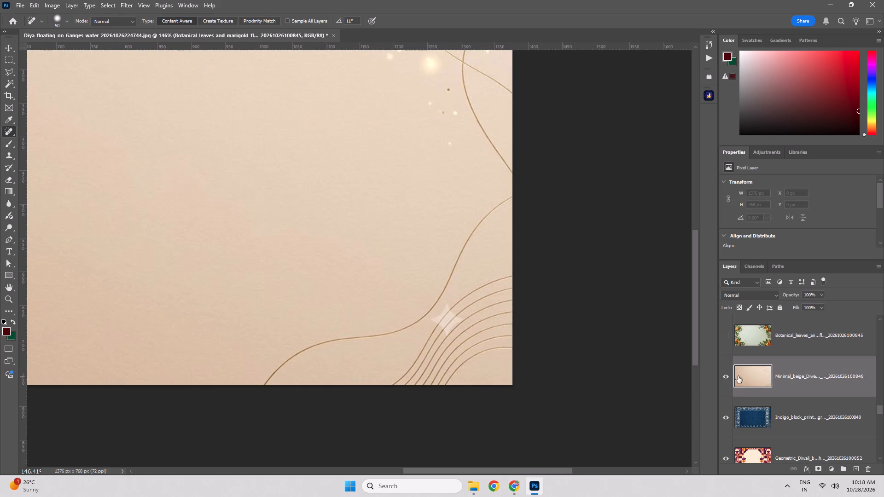
{"action": "left_click_drag", "start_coordinate": [443, 320], "coordinate": [453, 315]}
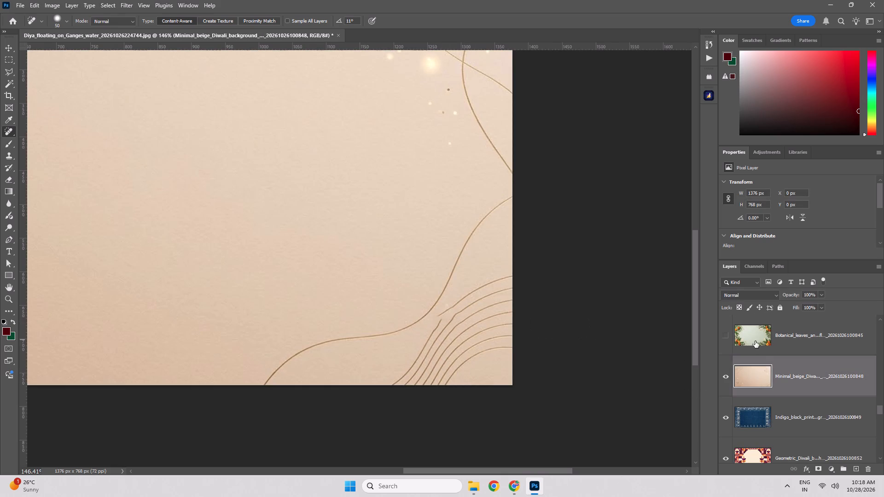
{"action": "scroll", "coordinate": [760, 341], "scroll_direction": "down", "scroll_amount": 1}
{"action": "left_click", "coordinate": [721, 333]}
Heal the mark over the lowest paisley in the border on the Indigo_block_print_Diwali layer and hide that layer.
{"action": "left_click", "coordinate": [753, 377]}
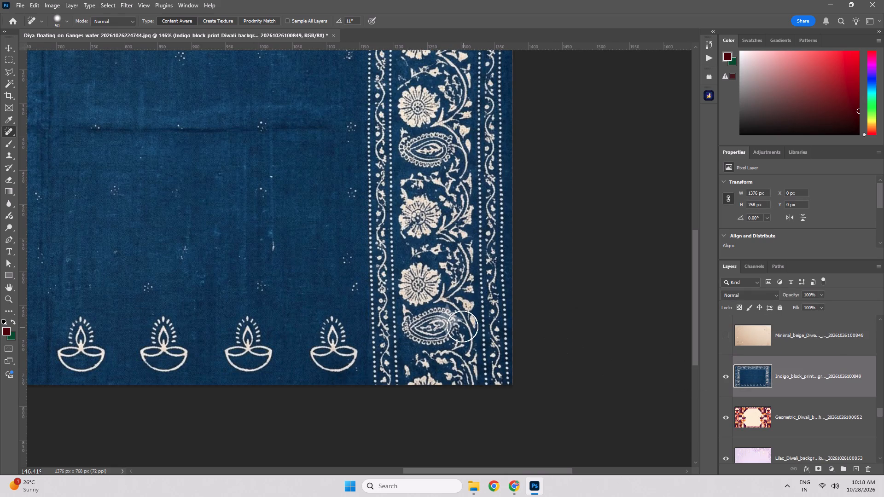
{"action": "left_click_drag", "start_coordinate": [448, 316], "coordinate": [447, 324]}
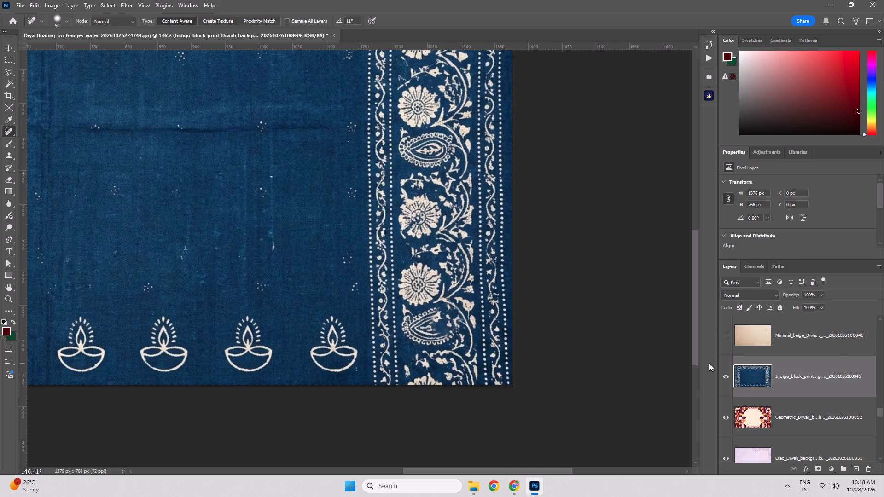
{"action": "scroll", "coordinate": [753, 381], "scroll_direction": "down", "scroll_amount": 1}
{"action": "left_click", "coordinate": [727, 338]}
Heal the mark beside the gold flame in the corner tile on the Geometric_Diwali_background layer and hide that layer.
{"action": "left_click", "coordinate": [750, 378]}
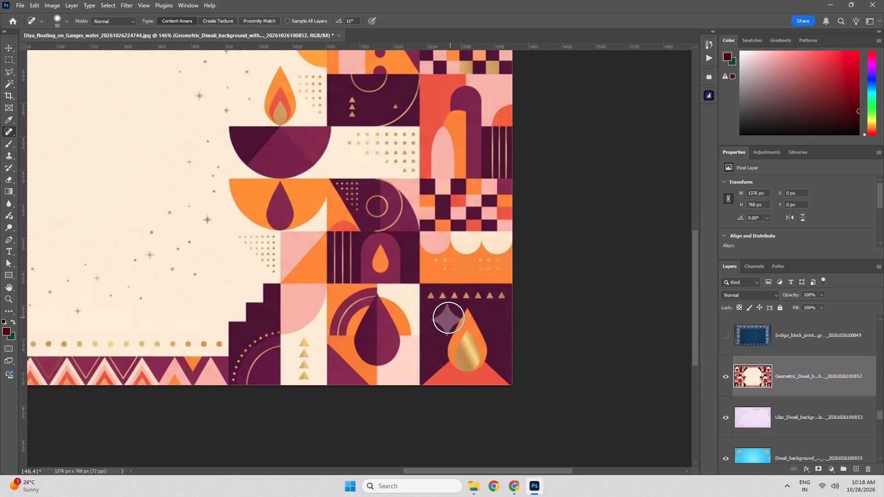
{"action": "left_click_drag", "start_coordinate": [444, 317], "coordinate": [448, 311]}
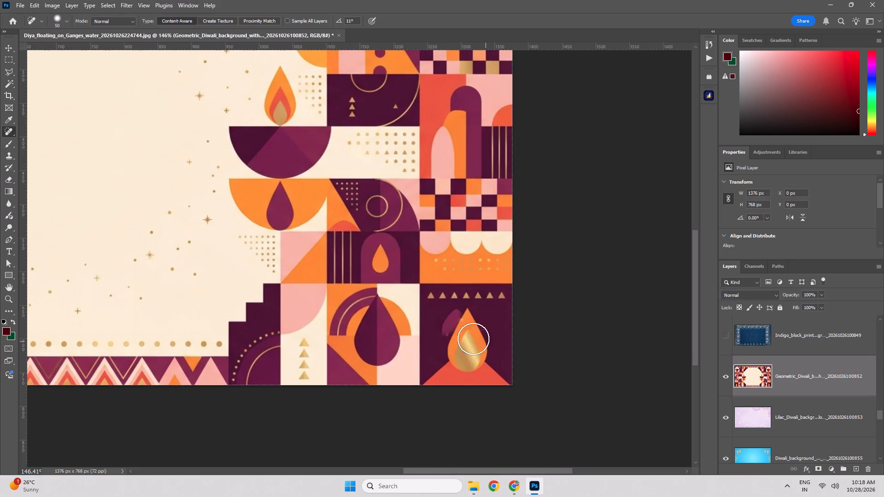
{"action": "left_click_drag", "start_coordinate": [442, 330], "coordinate": [452, 314]}
{"action": "left_click", "coordinate": [454, 318]}
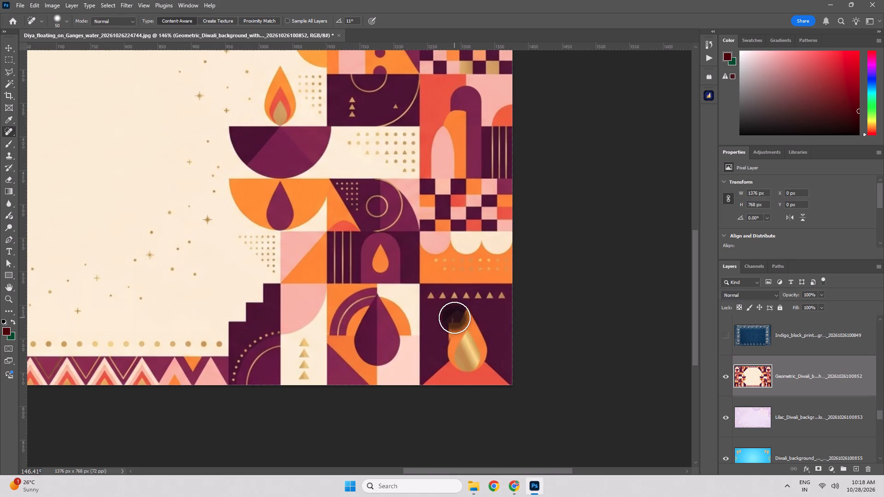
{"action": "scroll", "coordinate": [741, 360], "scroll_direction": "down", "scroll_amount": 1}
{"action": "left_click", "coordinate": [721, 341]}
Heal the mark over the pale lower-right mandala on the Lilac_Diwali_background layer and hide that layer.
{"action": "left_click", "coordinate": [749, 370]}
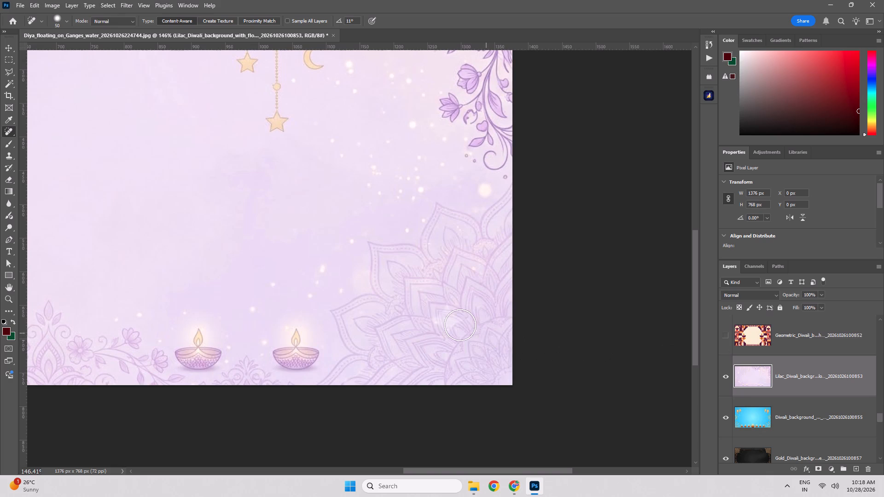
{"action": "left_click_drag", "start_coordinate": [438, 317], "coordinate": [448, 324]}
{"action": "left_click", "coordinate": [440, 324]}
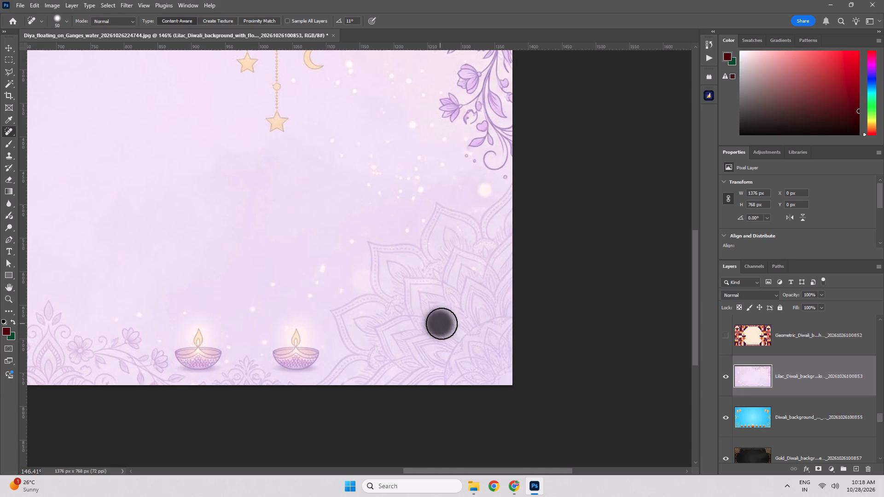
{"action": "scroll", "coordinate": [771, 374], "scroll_direction": "down", "scroll_amount": 1}
{"action": "left_click", "coordinate": [719, 346]}
Heal the mark over the white and orange mandala on the blue Diwali_background_with_lanterns layer and hide that layer.
{"action": "left_click", "coordinate": [741, 374]}
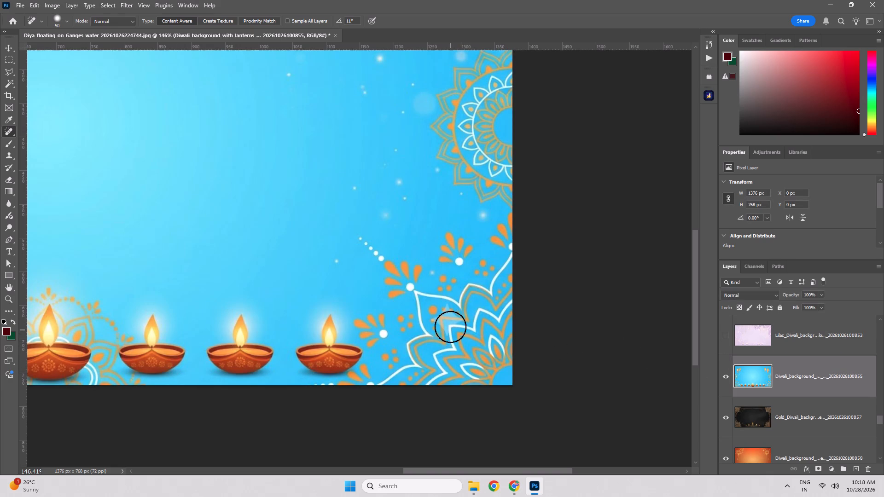
{"action": "left_click", "coordinate": [449, 320]}
{"action": "scroll", "coordinate": [770, 376], "scroll_direction": "down", "scroll_amount": 1}
{"action": "left_click", "coordinate": [726, 338]}
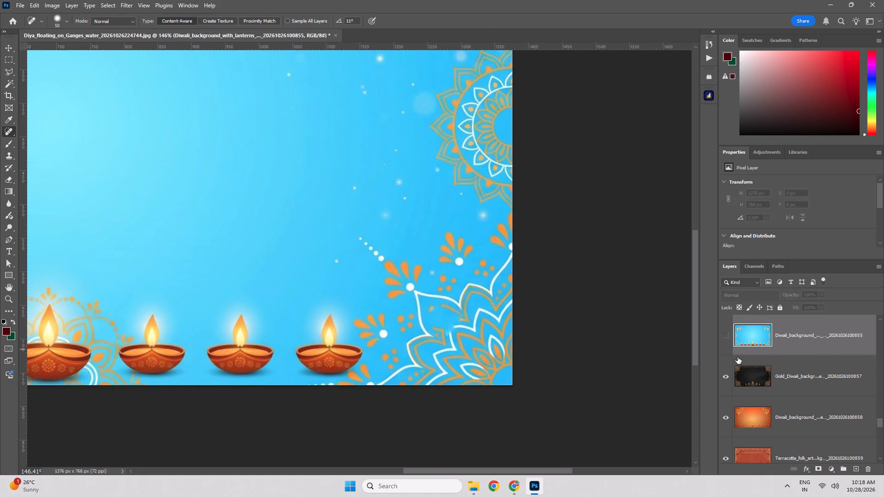
Heal the mark over the gold corner mandala on the black Gold_Diwali_background layer and hide that layer.
{"action": "left_click", "coordinate": [749, 373]}
{"action": "left_click_drag", "start_coordinate": [445, 320], "coordinate": [447, 332]}
{"action": "scroll", "coordinate": [781, 377], "scroll_direction": "down", "scroll_amount": 1}
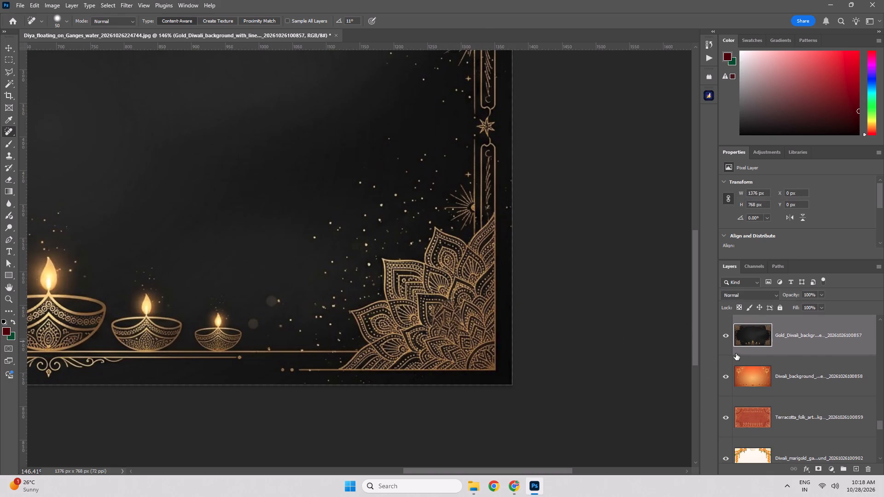
{"action": "left_click", "coordinate": [724, 338]}
Heal the mark beside the last diya on the orange Diwali_background_with_gold_fire… layer and hide that layer.
{"action": "left_click", "coordinate": [746, 373]}
{"action": "left_click_drag", "start_coordinate": [435, 322], "coordinate": [447, 328]}
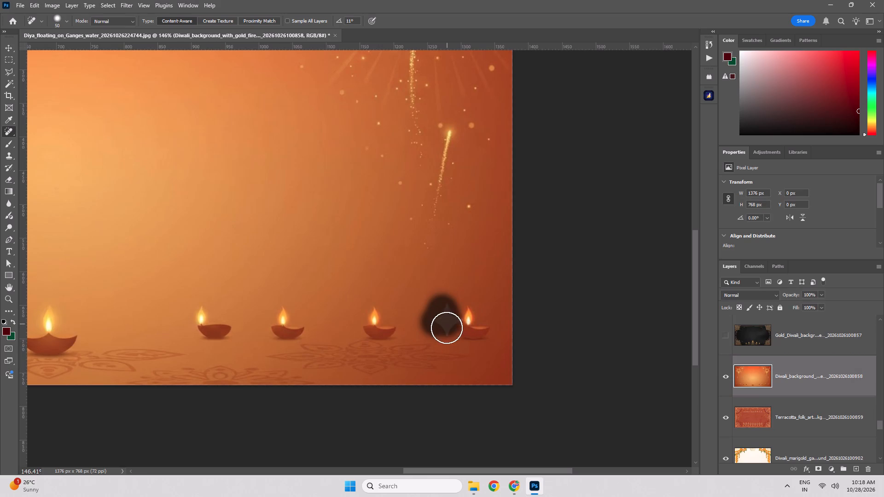
{"action": "left_click_drag", "start_coordinate": [447, 328], "coordinate": [448, 318]}
{"action": "scroll", "coordinate": [773, 367], "scroll_direction": "down", "scroll_amount": 1}
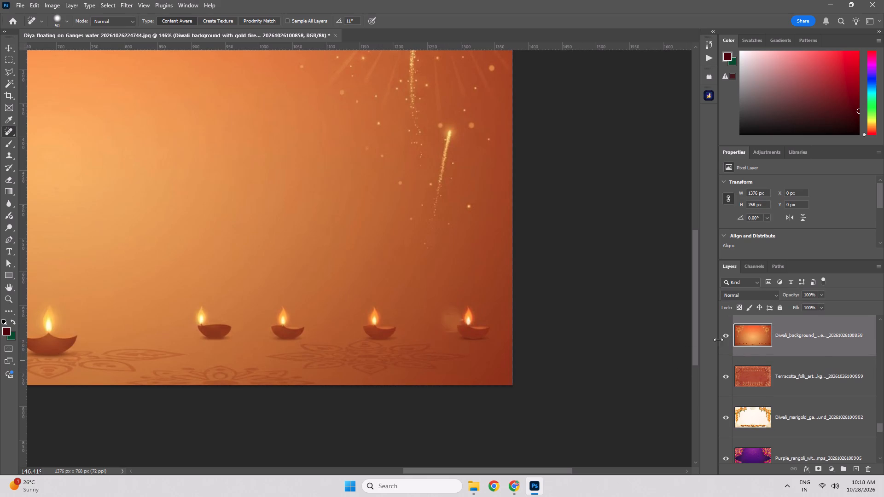
{"action": "left_click", "coordinate": [723, 340]}
Heal the mark over the corner mandala on the Terracotta_folk_art_Diwali layer and hide that layer.
{"action": "left_click", "coordinate": [743, 373]}
{"action": "left_click", "coordinate": [448, 316]}
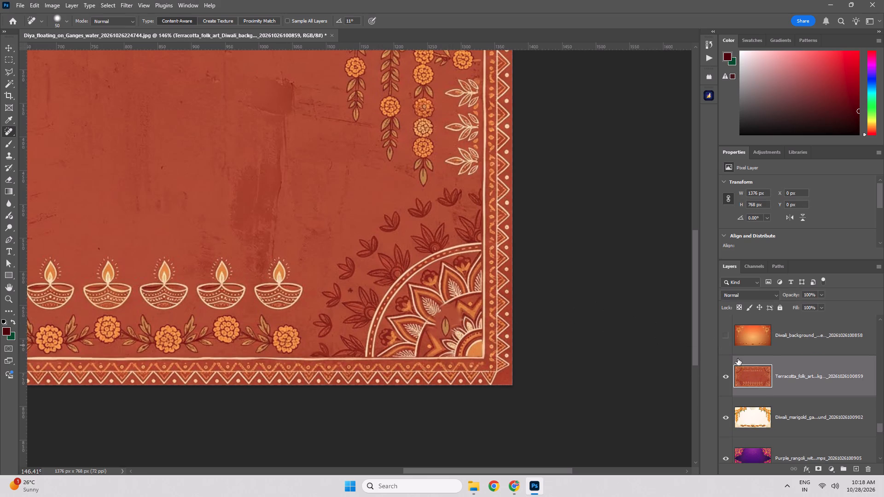
{"action": "scroll", "coordinate": [767, 359], "scroll_direction": "down", "scroll_amount": 1}
{"action": "left_click", "coordinate": [726, 340]}
Heal the mark over the gold mandala petal on the Diwali_marigold_garlands_background layer and hide that layer.
{"action": "left_click", "coordinate": [752, 374]}
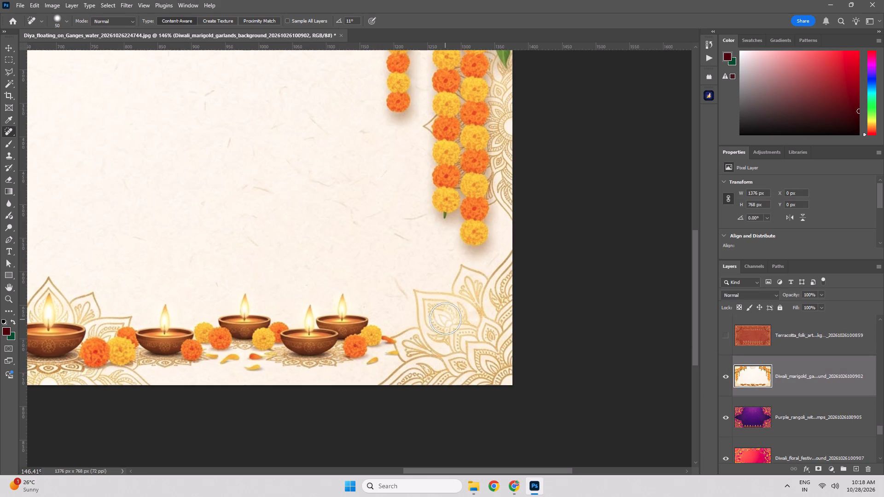
{"action": "left_click_drag", "start_coordinate": [445, 318], "coordinate": [451, 318]}
{"action": "scroll", "coordinate": [732, 365], "scroll_direction": "down", "scroll_amount": 1}
{"action": "left_click", "coordinate": [726, 342]}
Heal the mark over the orange petal of the corner rangoli on the Purple_rangoli_with_Diwali_lamps layer and hide that layer.
{"action": "left_click", "coordinate": [744, 371]}
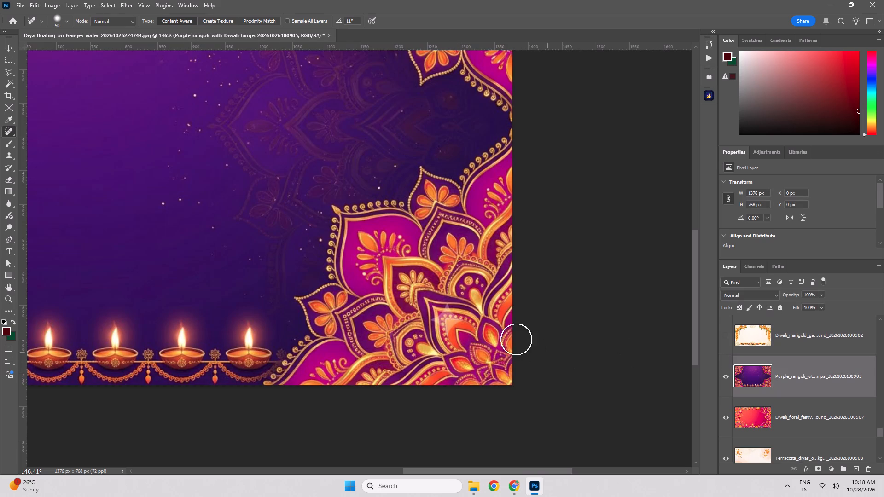
{"action": "left_click_drag", "start_coordinate": [446, 314], "coordinate": [451, 327]}
{"action": "scroll", "coordinate": [775, 377], "scroll_direction": "down", "scroll_amount": 1}
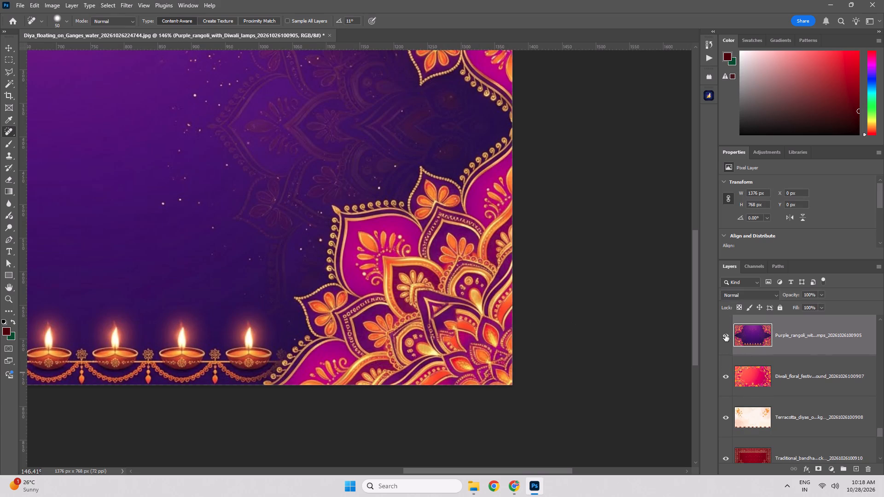
{"action": "left_click", "coordinate": [724, 333]}
Heal the mark on the lower-right mandala below the lotus on the Diwali_floral_festival_background layer and hide that layer.
{"action": "left_click", "coordinate": [744, 376]}
{"action": "left_click_drag", "start_coordinate": [446, 314], "coordinate": [458, 315]}
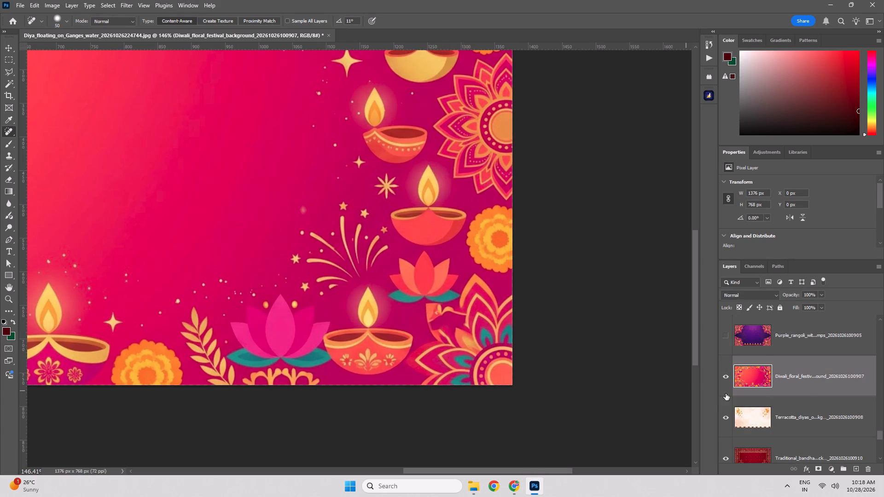
{"action": "scroll", "coordinate": [732, 393], "scroll_direction": "down", "scroll_amount": 1}
{"action": "left_click", "coordinate": [723, 344]}
Heal the mark above the last clay lamp on the Terracotta_diyas_on_Diwali layer and hide that layer.
{"action": "left_click", "coordinate": [746, 378]}
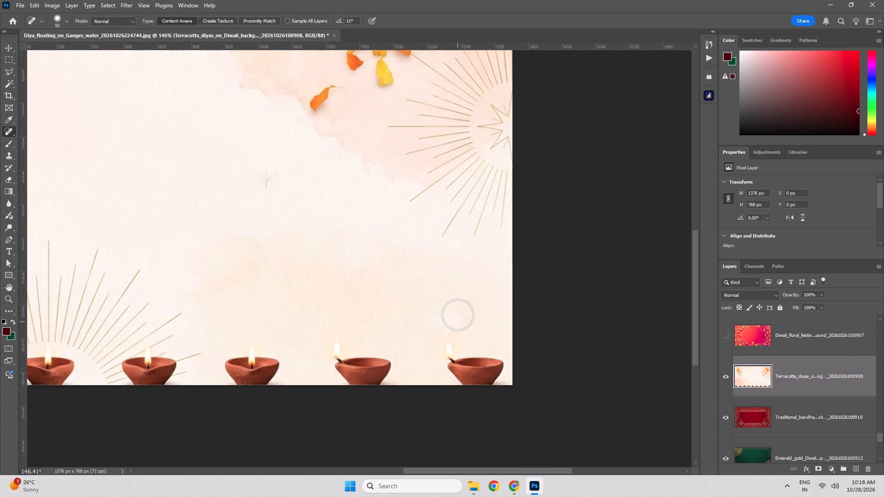
{"action": "left_click_drag", "start_coordinate": [457, 315], "coordinate": [487, 303]}
{"action": "scroll", "coordinate": [740, 383], "scroll_direction": "down", "scroll_amount": 1}
{"action": "left_click", "coordinate": [726, 343]}
Heal the mark over the dotted rosette beside the large diya on the Traditional_bandhani_Diwali layer and hide that layer.
{"action": "left_click", "coordinate": [743, 371]}
{"action": "left_click_drag", "start_coordinate": [442, 316], "coordinate": [445, 323]}
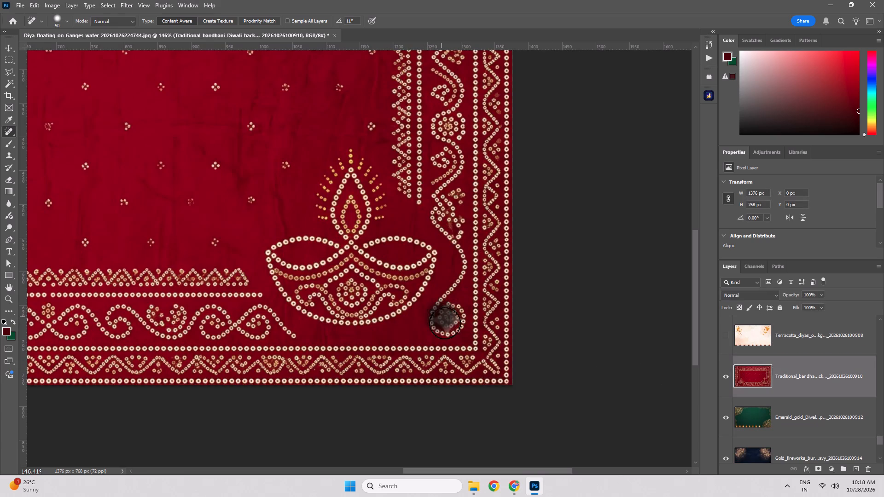
{"action": "left_click_drag", "start_coordinate": [445, 323], "coordinate": [447, 312]}
{"action": "scroll", "coordinate": [743, 362], "scroll_direction": "down", "scroll_amount": 1}
{"action": "left_click", "coordinate": [731, 335]}
Heal the mark over the gold corner mandala on the Emerald_gold_Diwali_background layer and hide that layer.
{"action": "left_click", "coordinate": [751, 374]}
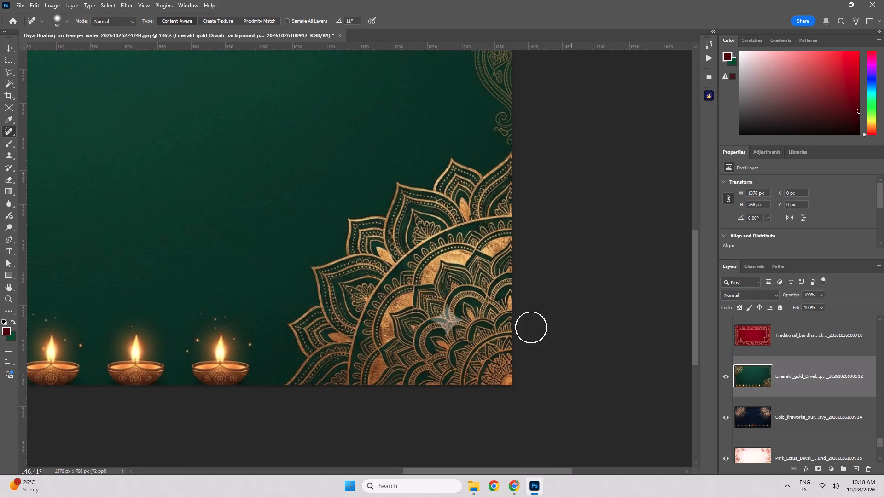
{"action": "left_click_drag", "start_coordinate": [452, 314], "coordinate": [445, 319]}
{"action": "scroll", "coordinate": [734, 349], "scroll_direction": "down", "scroll_amount": 1}
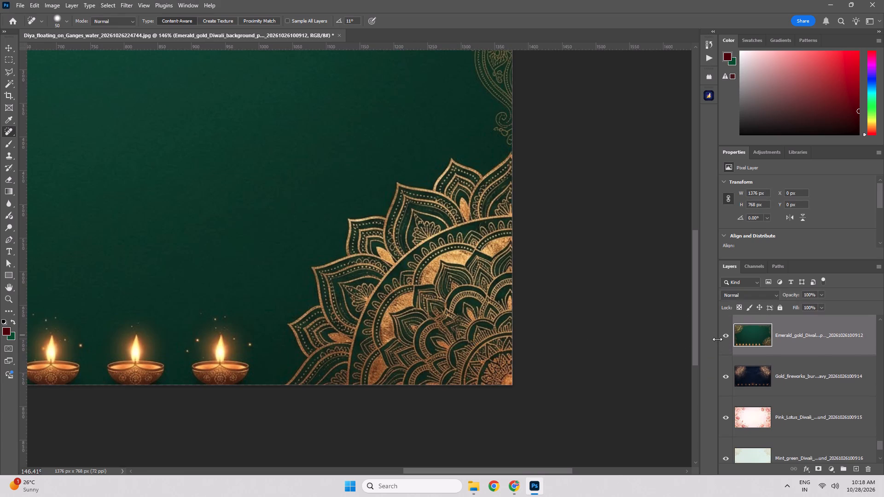
{"action": "left_click", "coordinate": [726, 337]}
Heal the mark beside the last lit diya on the Gold_fireworks_bursting_on_navy layer and hide that layer.
{"action": "left_click", "coordinate": [748, 371]}
{"action": "left_click_drag", "start_coordinate": [444, 312], "coordinate": [445, 322]}
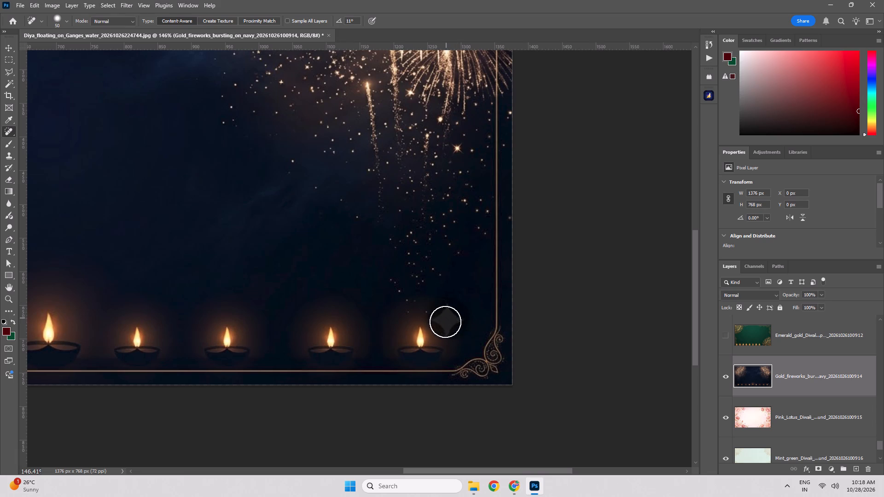
{"action": "left_click_drag", "start_coordinate": [445, 322], "coordinate": [468, 324]}
{"action": "scroll", "coordinate": [758, 349], "scroll_direction": "down", "scroll_amount": 1}
{"action": "left_click", "coordinate": [731, 340]}
Heal the mark over the large lower-right lotus on the Pink_Lotus_Diwali_Background layer and hide that layer.
{"action": "left_click", "coordinate": [741, 366]}
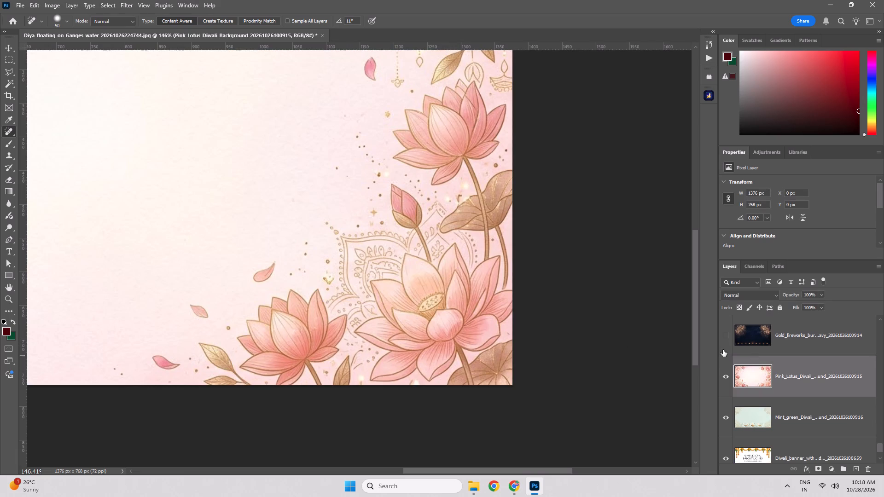
{"action": "left_click", "coordinate": [449, 324]}
{"action": "scroll", "coordinate": [722, 360], "scroll_direction": "down", "scroll_amount": 1}
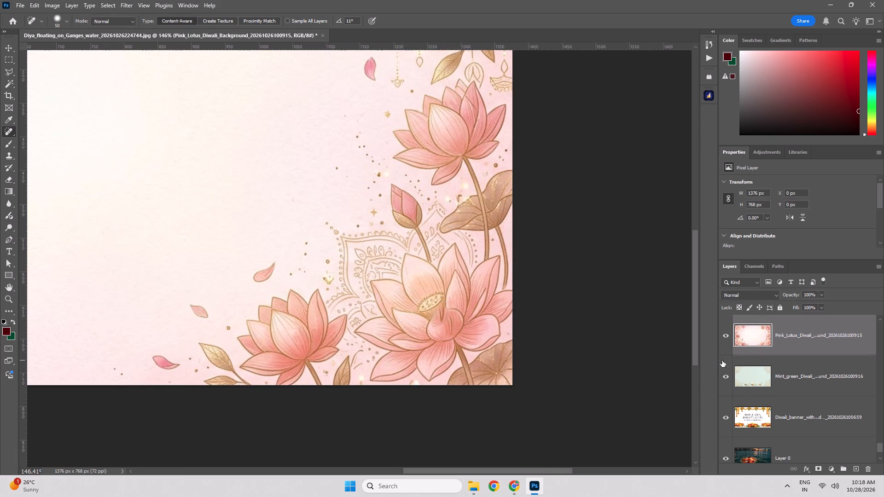
{"action": "left_click", "coordinate": [725, 342]}
Heal the lower-right corner mark on the Mint_green_Diwali layer and hide that layer.
{"action": "left_click", "coordinate": [745, 374]}
{"action": "left_click_drag", "start_coordinate": [446, 320], "coordinate": [471, 318]}
{"action": "scroll", "coordinate": [769, 396], "scroll_direction": "down", "scroll_amount": 1}
{"action": "left_click", "coordinate": [722, 359]}
Heal the mark over the front clay diya on the Diwali_banner_with_marigolds layer and hide that layer.
{"action": "left_click", "coordinate": [750, 405]}
{"action": "left_click_drag", "start_coordinate": [437, 321], "coordinate": [454, 324]}
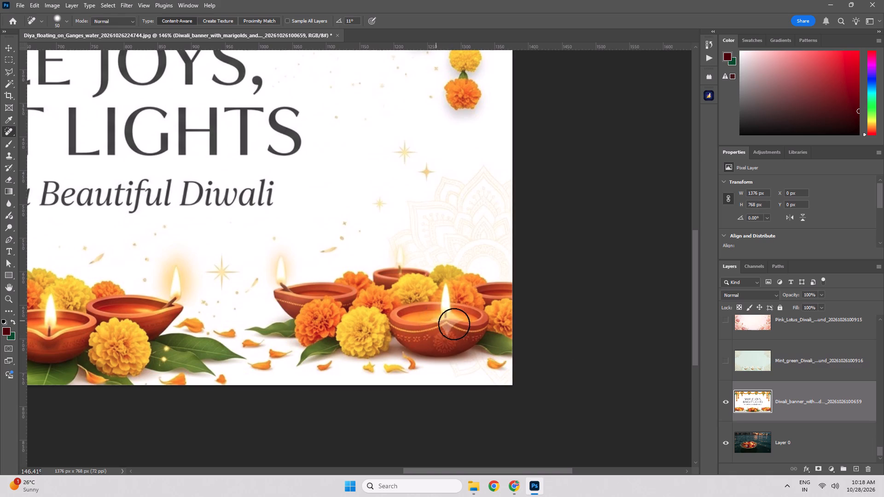
{"action": "left_click_drag", "start_coordinate": [454, 324], "coordinate": [441, 319]}
{"action": "scroll", "coordinate": [727, 370], "scroll_direction": "down", "scroll_amount": 1}
{"action": "left_click", "coordinate": [731, 399]}
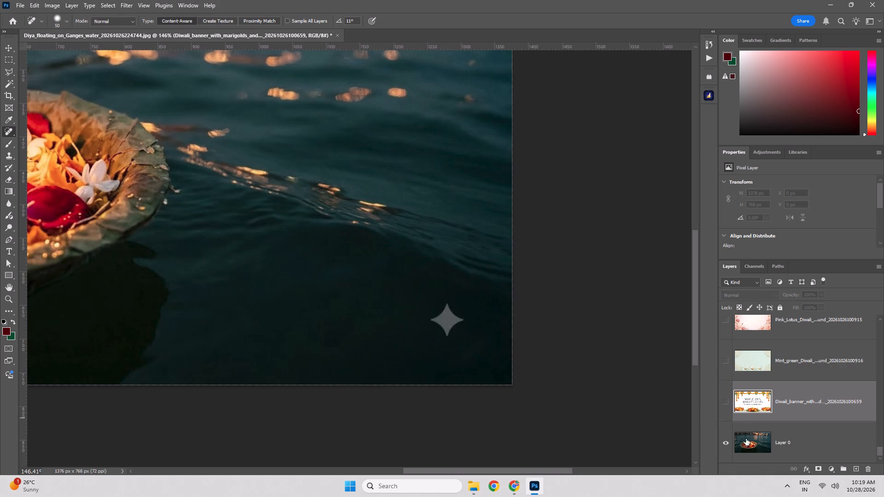
Heal the mark on the dark water in the lower-right corner of Layer 0.
{"action": "left_click", "coordinate": [749, 443]}
{"action": "left_click_drag", "start_coordinate": [443, 320], "coordinate": [452, 334]}
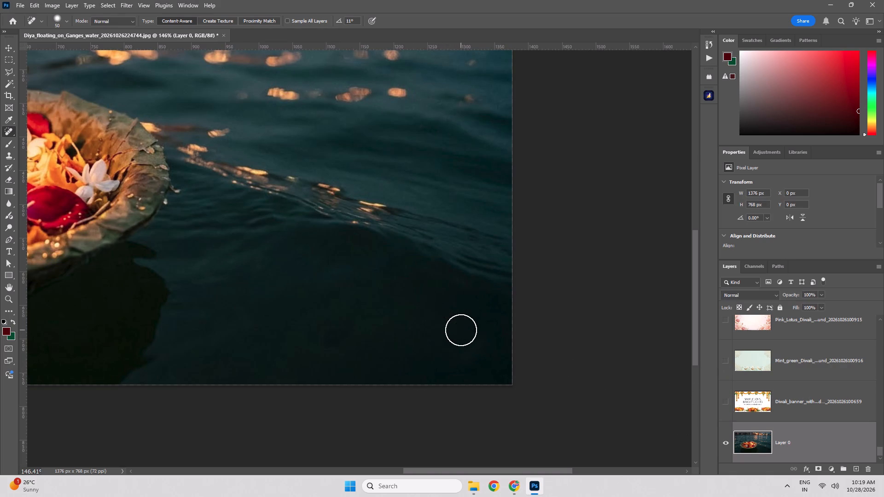
Make all the hidden layers above Layer 0 visible again, up to the topmost Diwali banner.
{"action": "key", "text": "ctrl+0"}
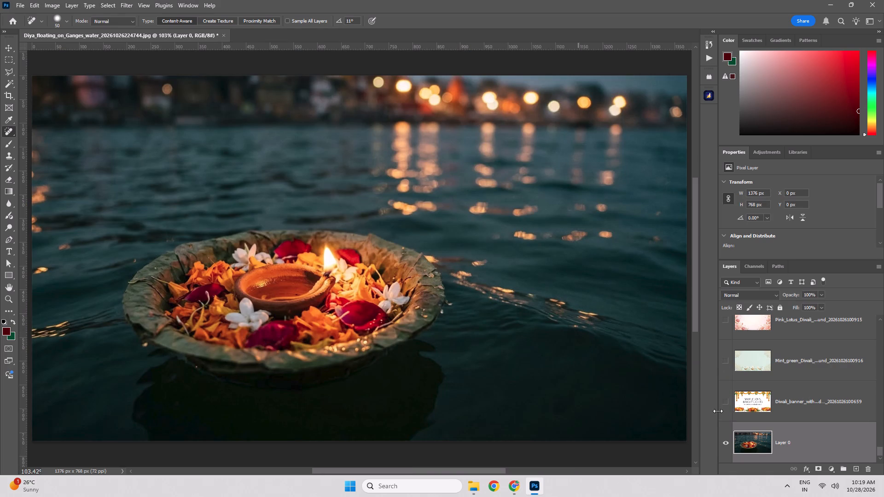
{"action": "left_click_drag", "start_coordinate": [727, 401], "coordinate": [726, 273]}
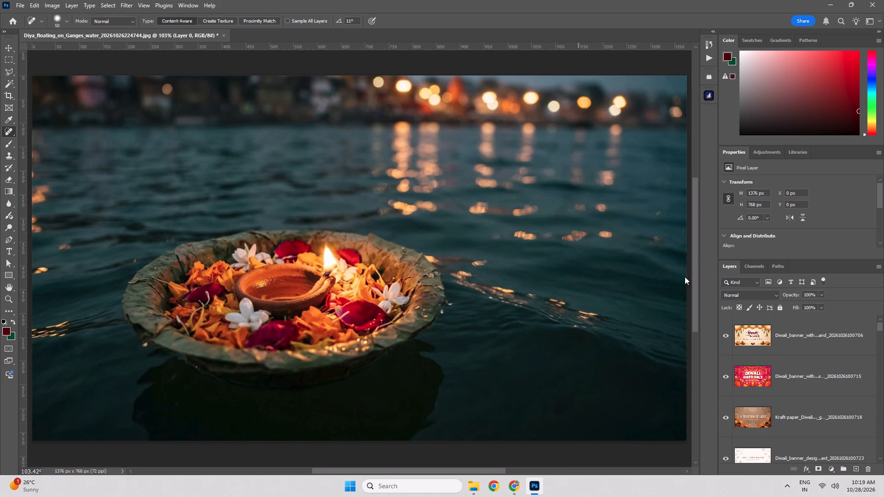
Export all layers to separate JPEG files at quality 12 into D:\Adobe stock\ai images\New folder.
{"action": "left_click", "coordinate": [18, 3]}
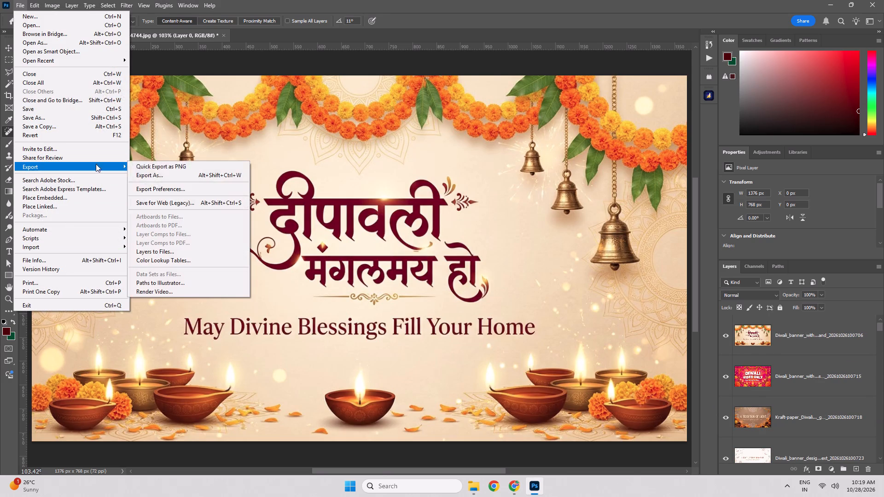
{"action": "left_click", "coordinate": [180, 254]}
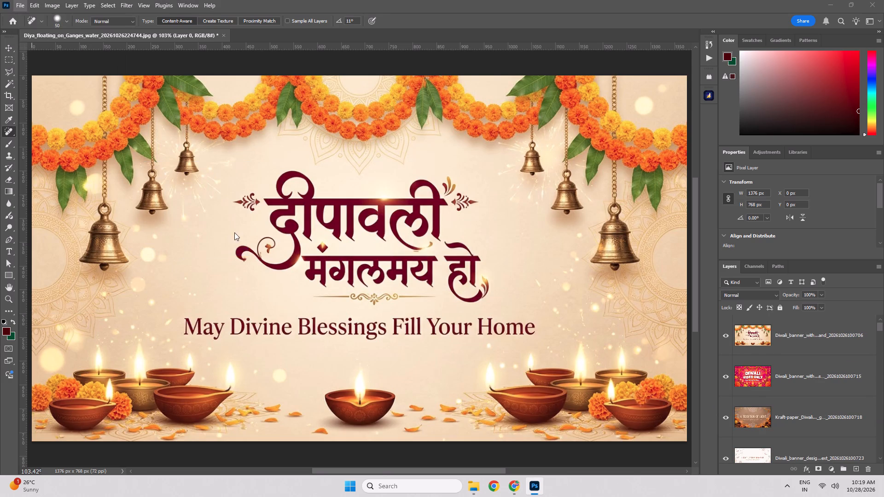
{"action": "left_click", "coordinate": [450, 159]}
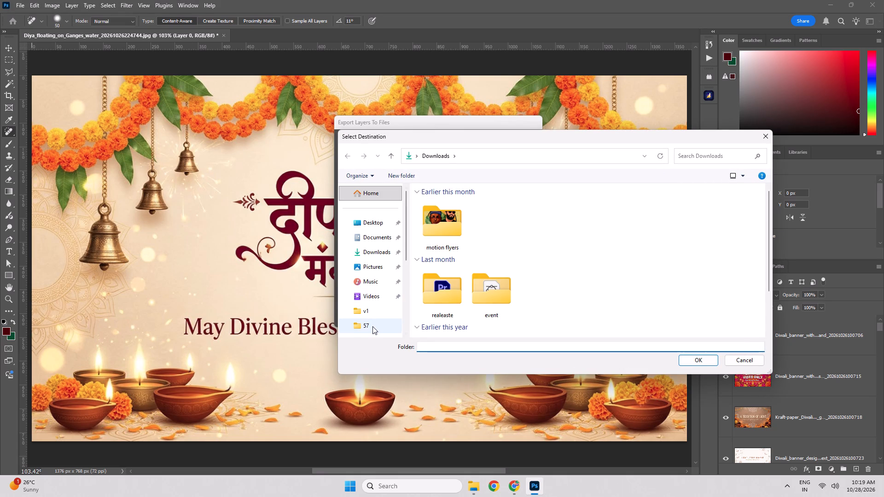
{"action": "left_click", "coordinate": [372, 326]}
{"action": "left_click", "coordinate": [483, 155]}
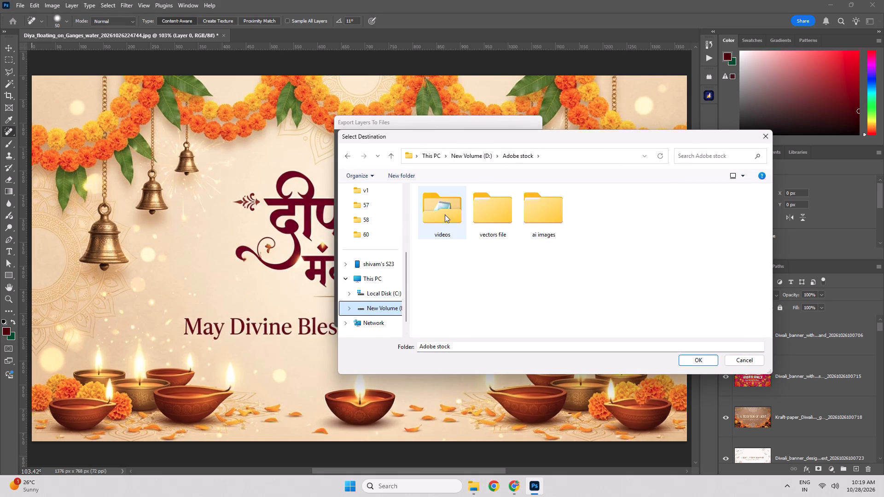
{"action": "left_click", "coordinate": [514, 213]}
{"action": "double_click", "coordinate": [544, 212]}
{"action": "left_click", "coordinate": [441, 211]}
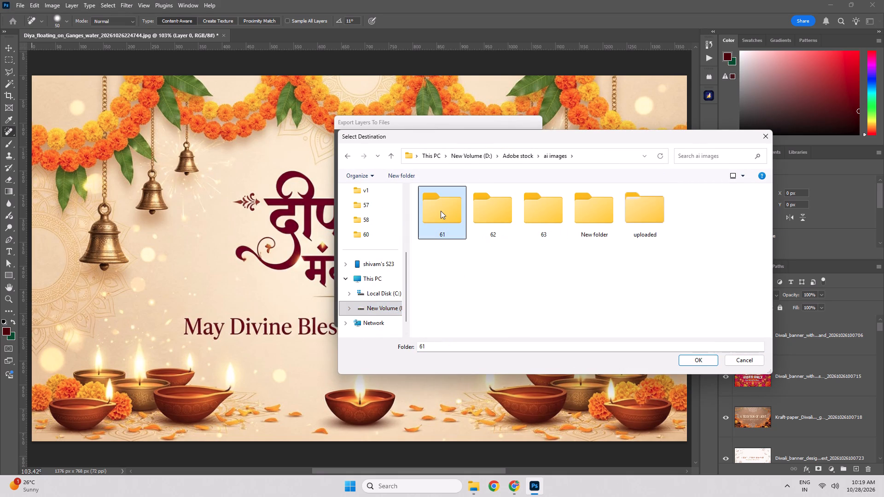
{"action": "double_click", "coordinate": [586, 213]}
{"action": "left_click", "coordinate": [703, 365]}
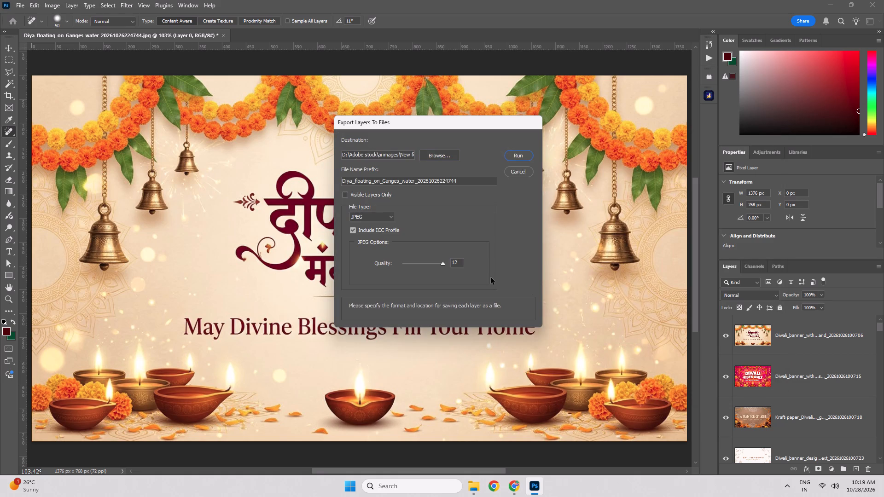
{"action": "left_click", "coordinate": [517, 160]}
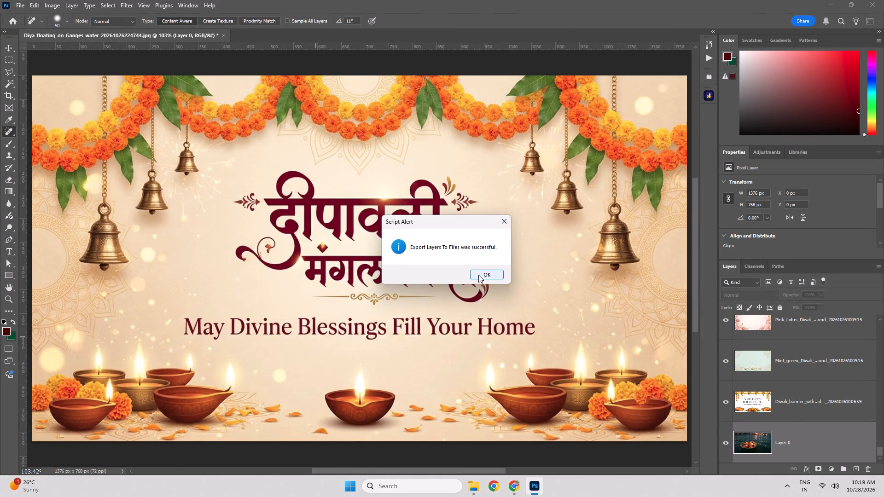
{"action": "left_click", "coordinate": [478, 275]}
Quit Photoshop without saving the changes to the Diya_floating_on_Ganges_water document.
{"action": "left_click", "coordinate": [883, 0]}
{"action": "left_click", "coordinate": [438, 185]}
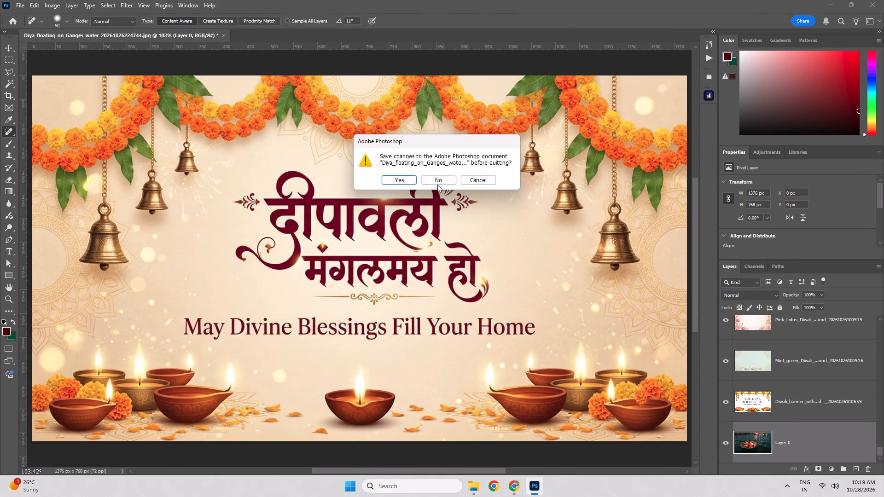
{"action": "left_click", "coordinate": [436, 179]}
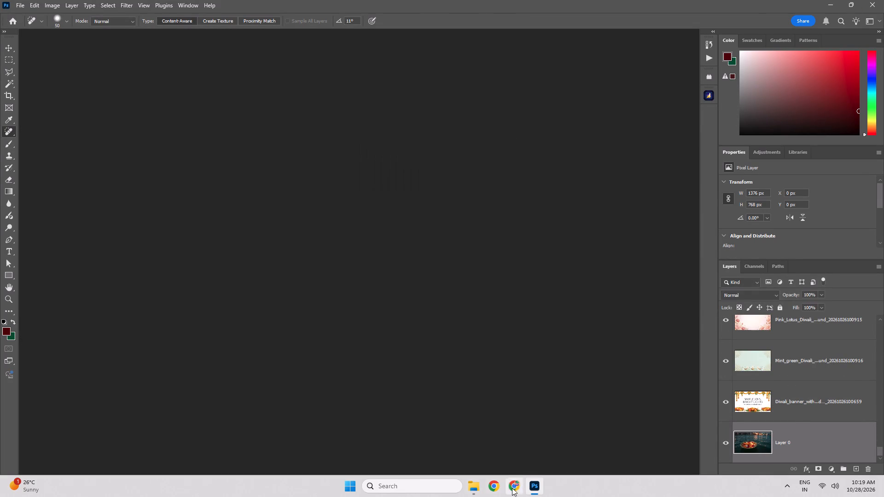
Delete the Diwali source images and the Diya_floating_on_Ganges_water image from the Downloads folder, and close the folder window.
{"action": "key", "text": "Delete"}
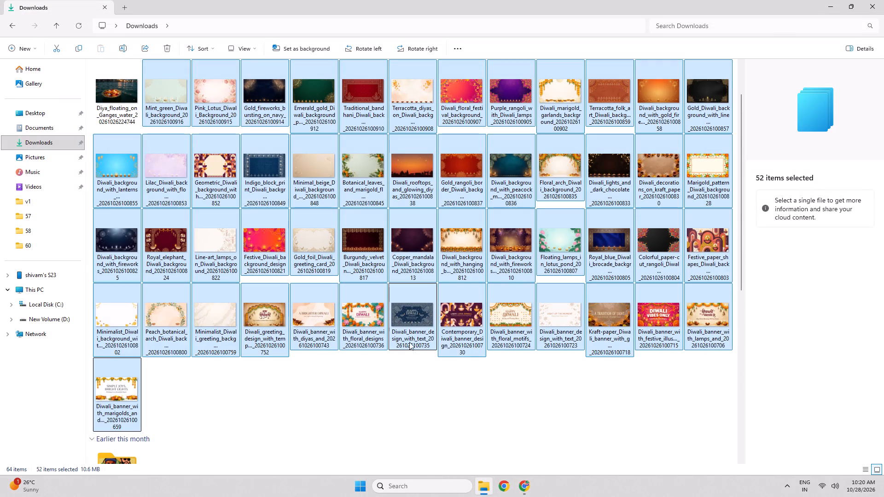
{"action": "left_click", "coordinate": [121, 105]}
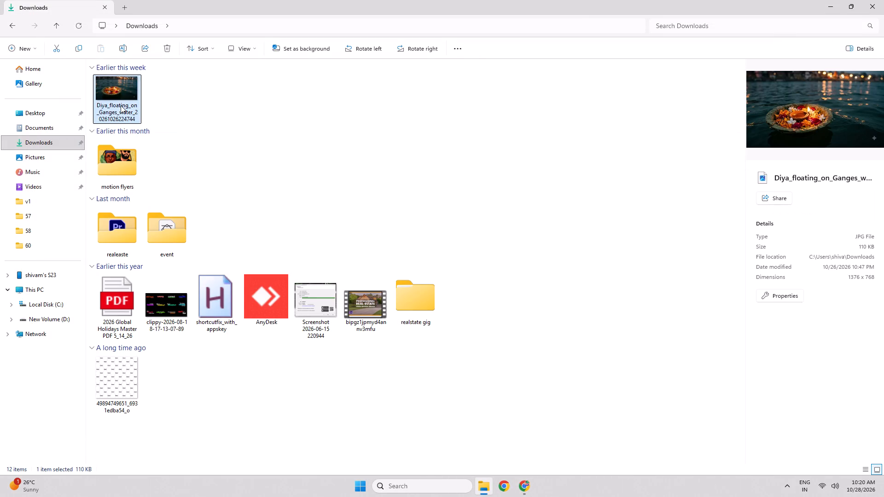
{"action": "key", "text": "Delete"}
{"action": "left_click", "coordinate": [883, 0]}
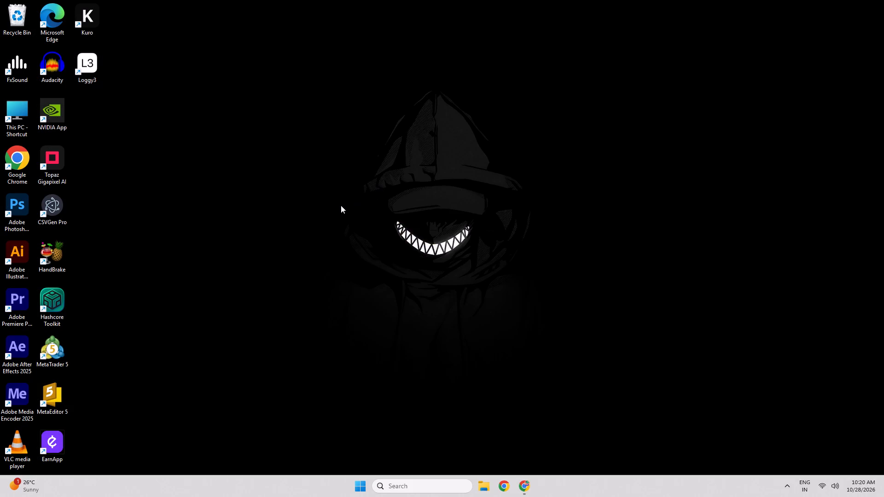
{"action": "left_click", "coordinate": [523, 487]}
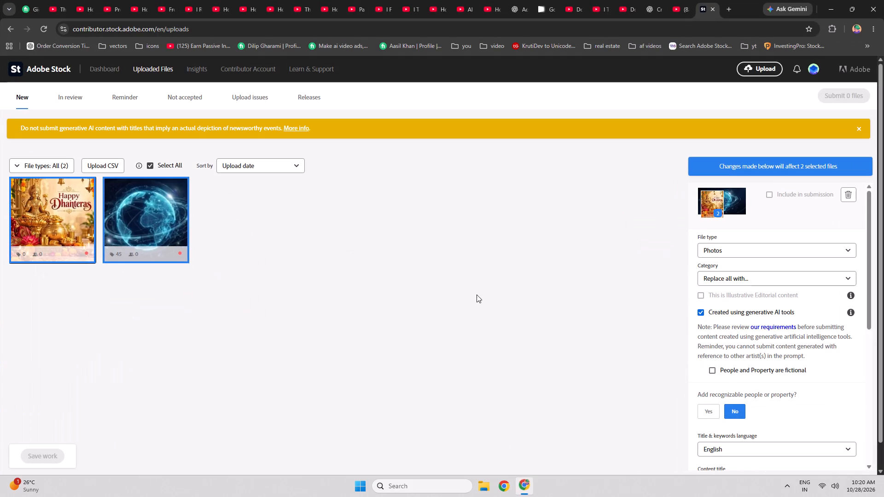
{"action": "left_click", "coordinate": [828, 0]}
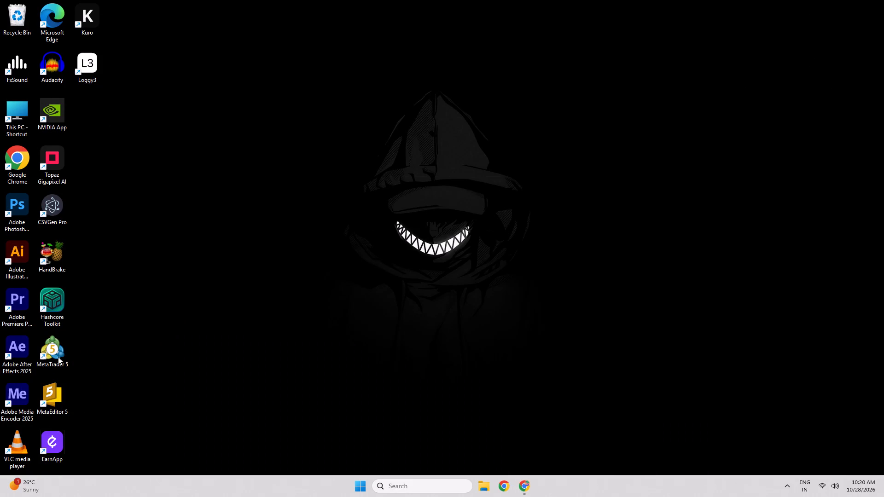
Launch Topaz Gigapixel AI from the desktop.
{"action": "double_click", "coordinate": [49, 157]}
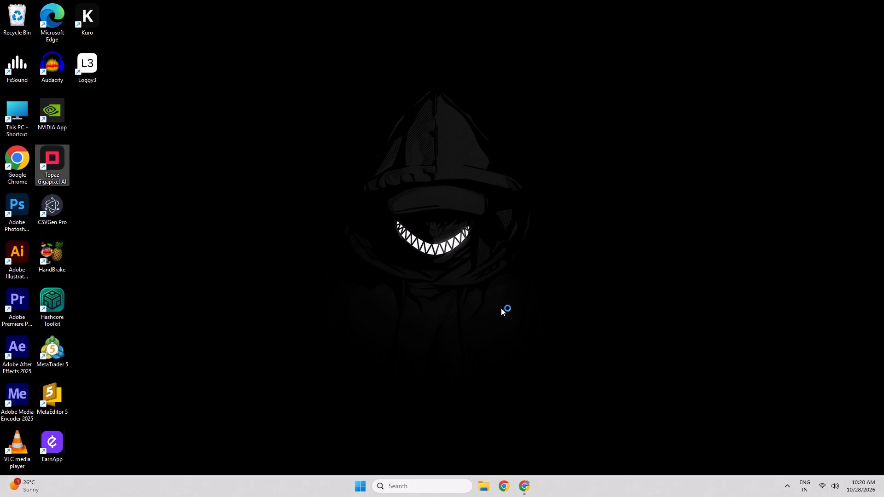
{"action": "left_click", "coordinate": [565, 347]}
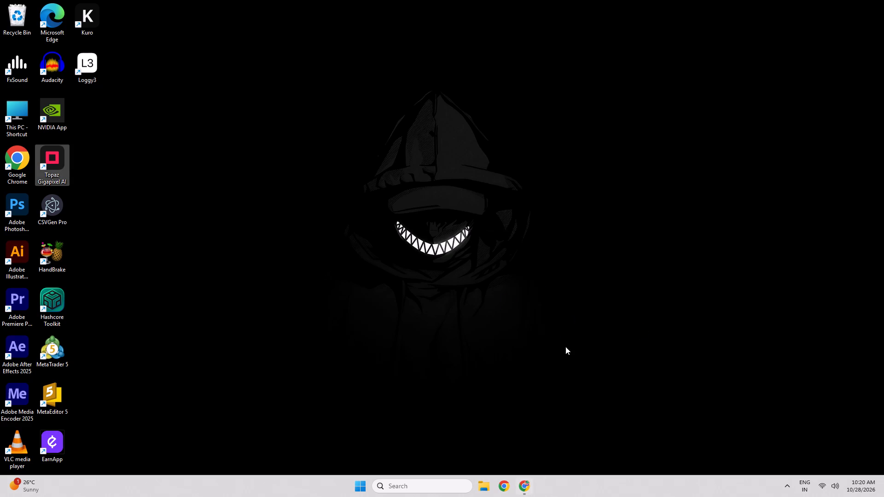
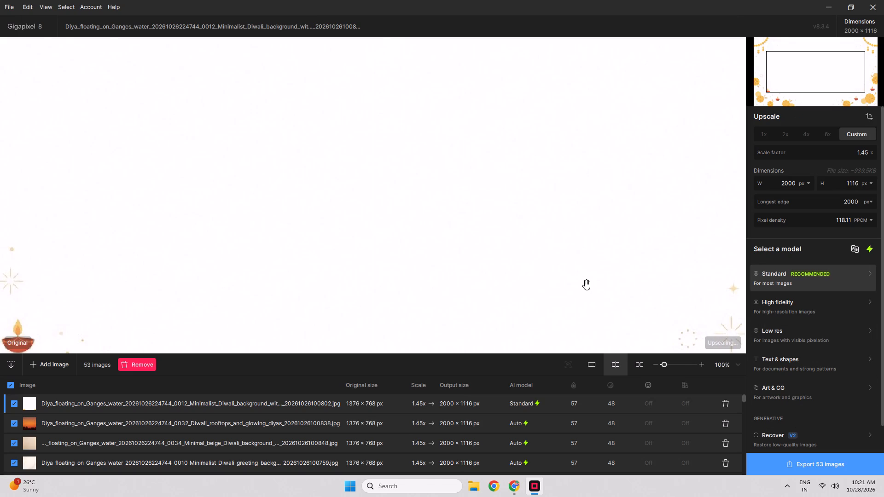
Start exporting all the images as JPEG at quality 100 into D:\Adobe stock\ai images\61.
{"action": "left_click", "coordinate": [799, 465]}
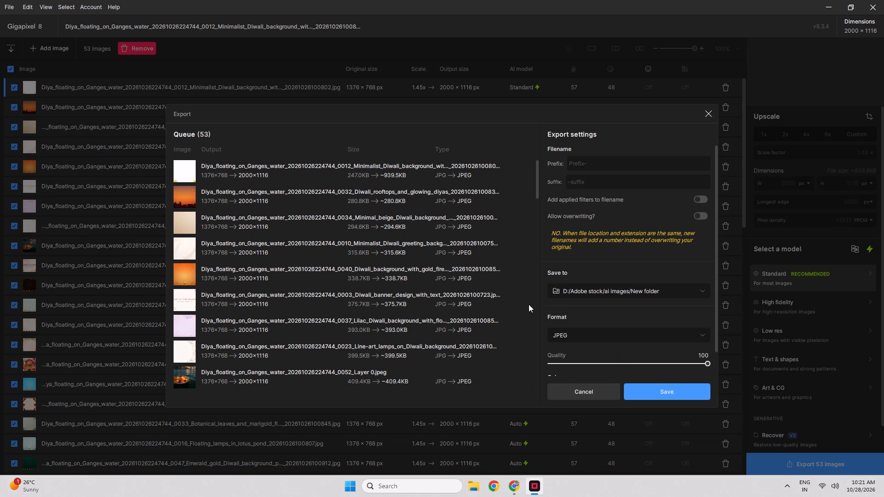
{"action": "left_click", "coordinate": [615, 291]}
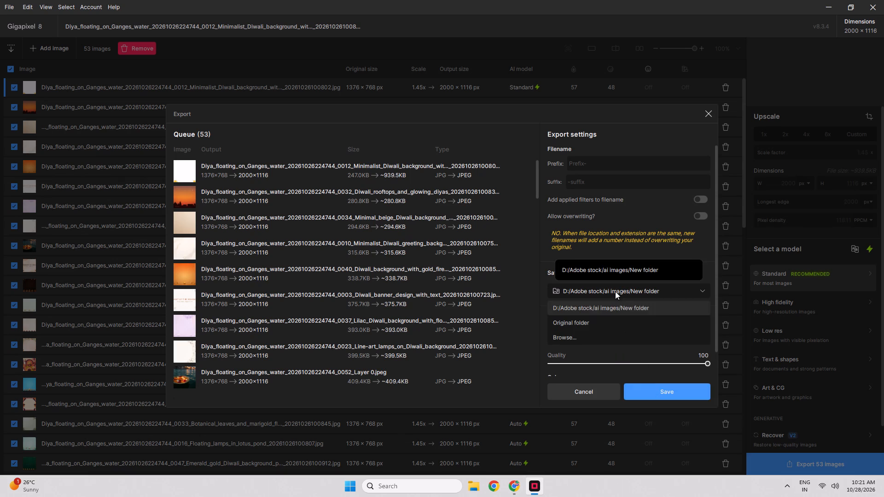
{"action": "left_click", "coordinate": [587, 342]}
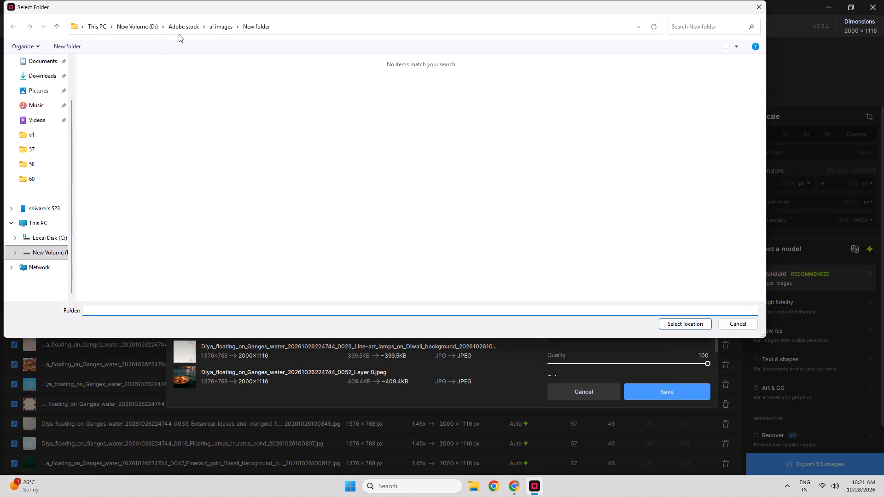
{"action": "left_click", "coordinate": [221, 26]}
{"action": "double_click", "coordinate": [107, 78]}
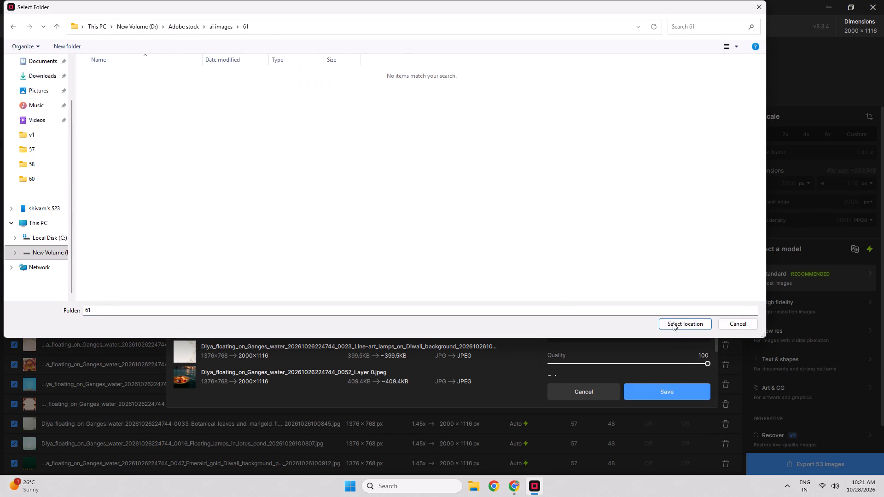
{"action": "left_click", "coordinate": [673, 323]}
{"action": "left_click", "coordinate": [667, 398]}
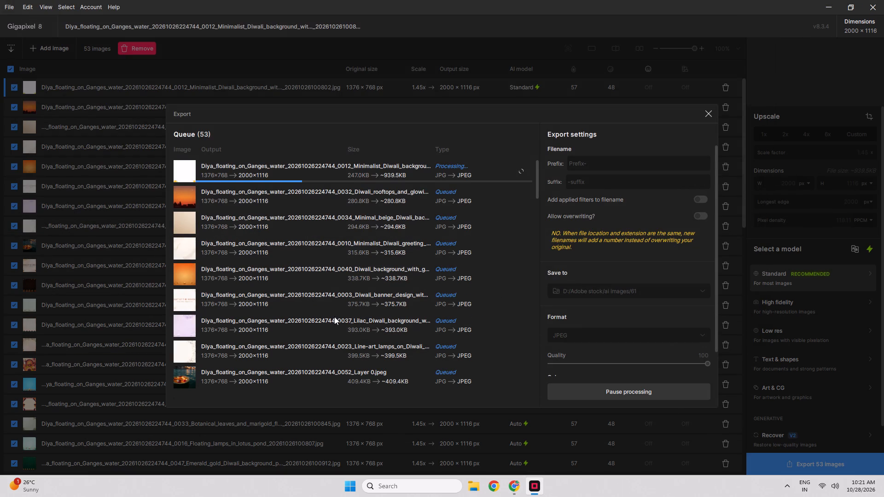
Pause the running export and close the export window.
{"action": "left_click", "coordinate": [604, 393]}
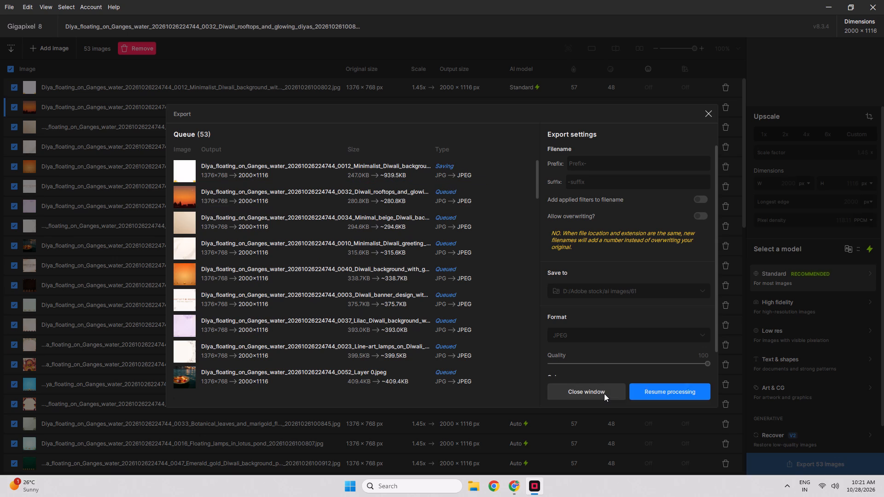
{"action": "left_click", "coordinate": [604, 393]}
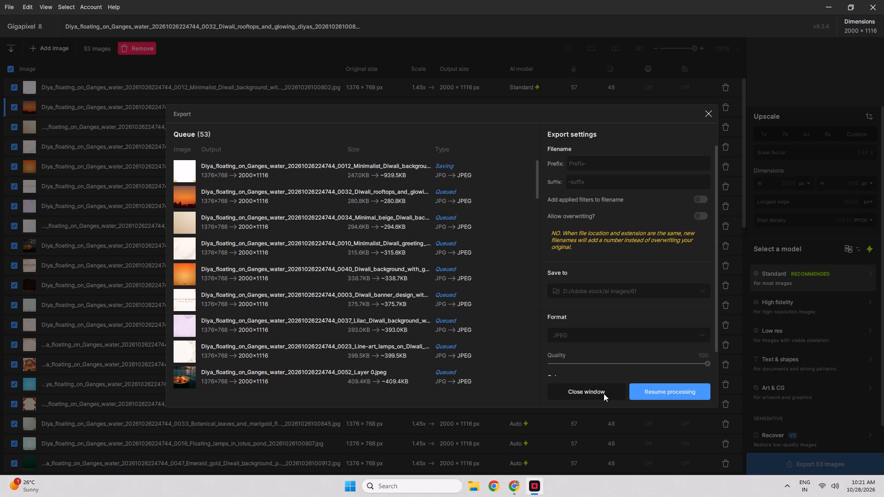
Set the output width of the images to 2500 px.
{"action": "left_click", "coordinate": [787, 182]}
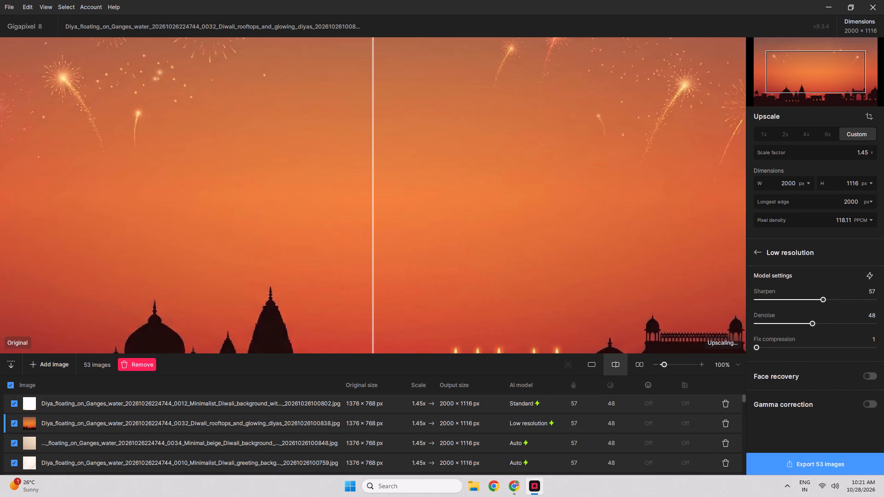
{"action": "left_click", "coordinate": [786, 182]}
{"action": "key", "text": "Right"}
{"action": "key", "text": "BackSpace"}
{"action": "key", "text": "5"}
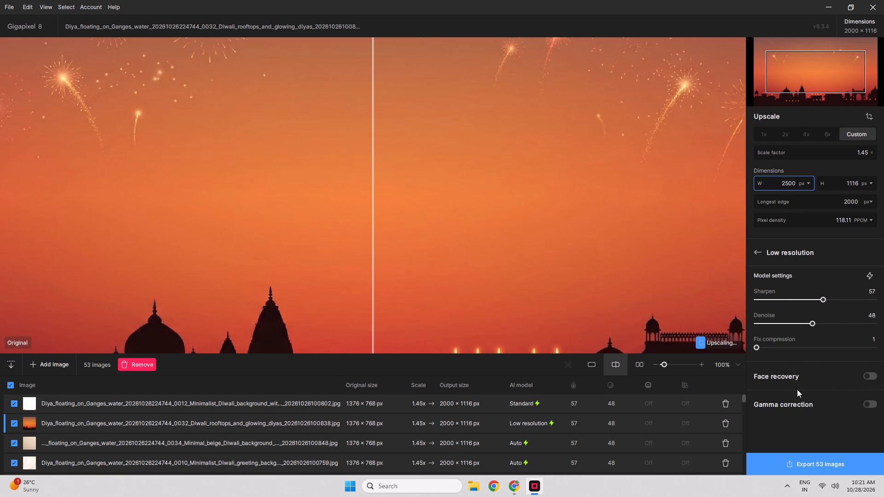
Export all the resized images as JPEG at quality 100 into D:\Adobe stock\ai images\61.
{"action": "left_click", "coordinate": [805, 464]}
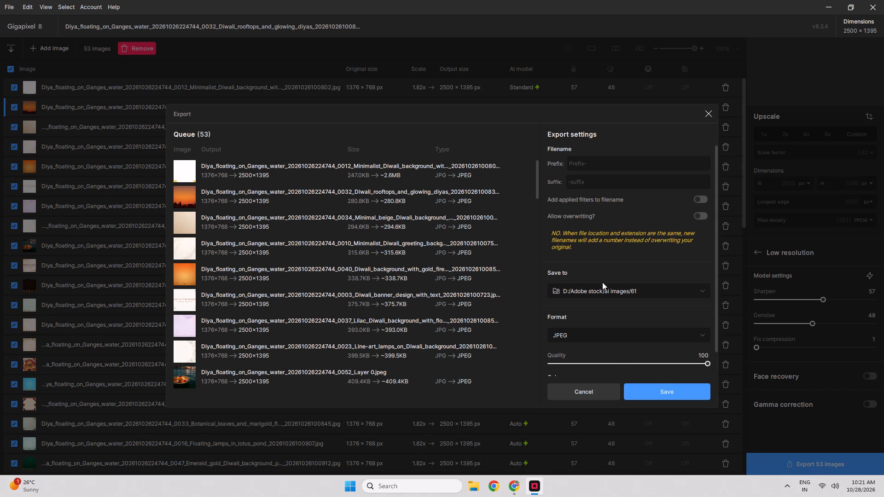
{"action": "left_click", "coordinate": [605, 294]}
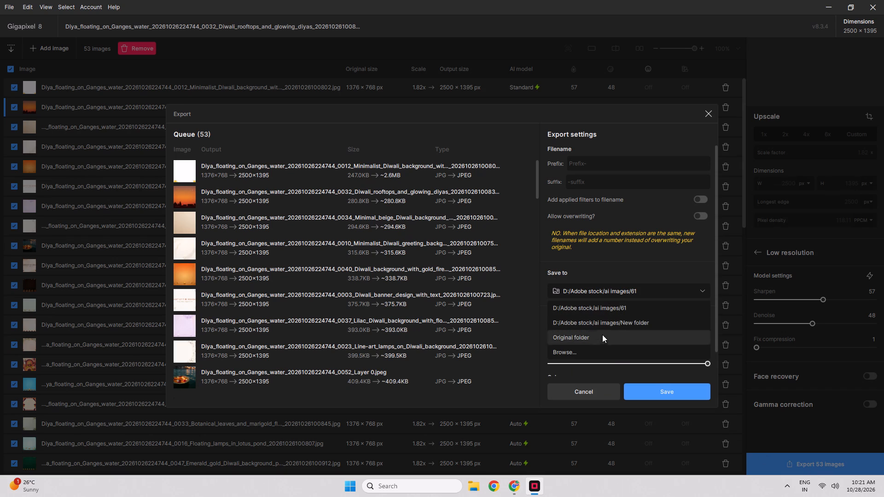
{"action": "left_click", "coordinate": [593, 306]}
{"action": "left_click", "coordinate": [644, 389]}
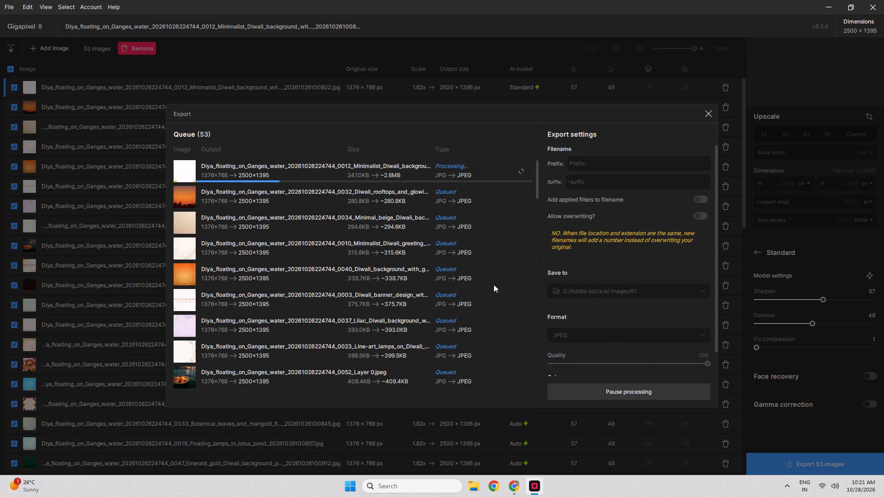
Look through the export queue to check the processing status of the images.
{"action": "scroll", "coordinate": [442, 302], "scroll_direction": "down", "scroll_amount": 5}
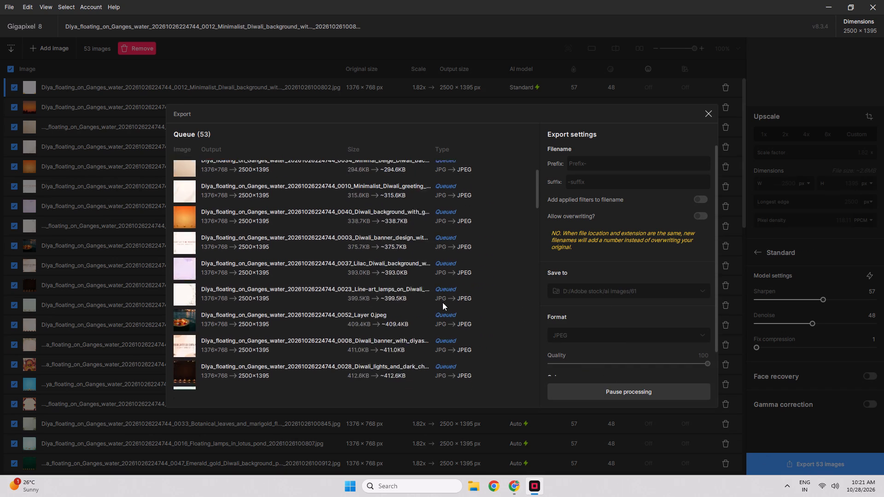
{"action": "scroll", "coordinate": [442, 302], "scroll_direction": "down", "scroll_amount": 13}
{"action": "scroll", "coordinate": [442, 302], "scroll_direction": "down", "scroll_amount": 13}
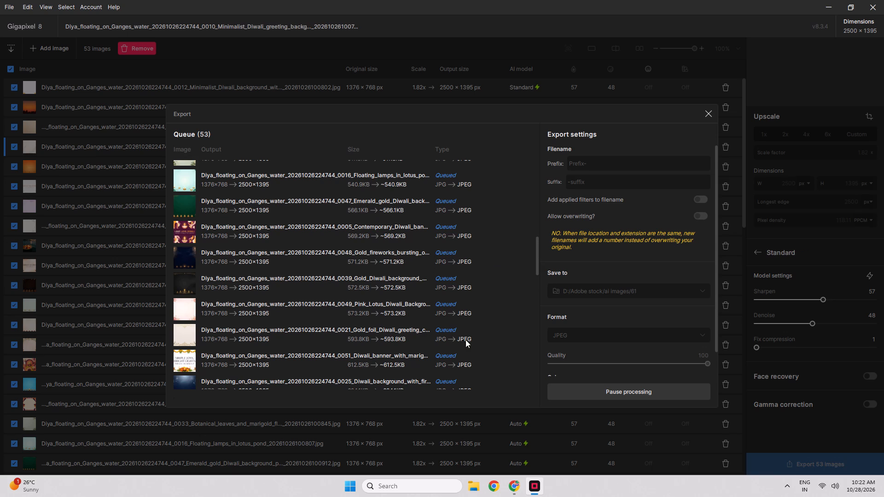
{"action": "scroll", "coordinate": [343, 348], "scroll_direction": "down", "scroll_amount": 2}
{"action": "scroll", "coordinate": [393, 268], "scroll_direction": "up", "scroll_amount": 4}
{"action": "scroll", "coordinate": [235, 266], "scroll_direction": "up", "scroll_amount": 3}
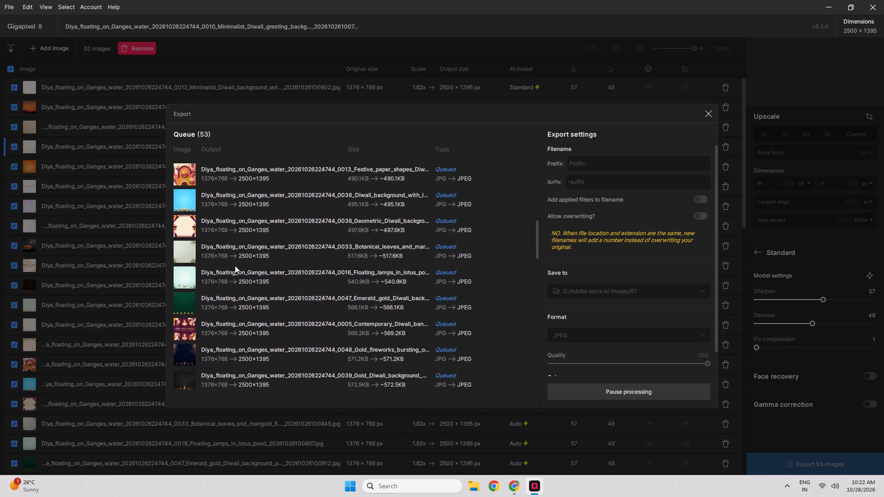
{"action": "scroll", "coordinate": [235, 266], "scroll_direction": "up", "scroll_amount": 7}
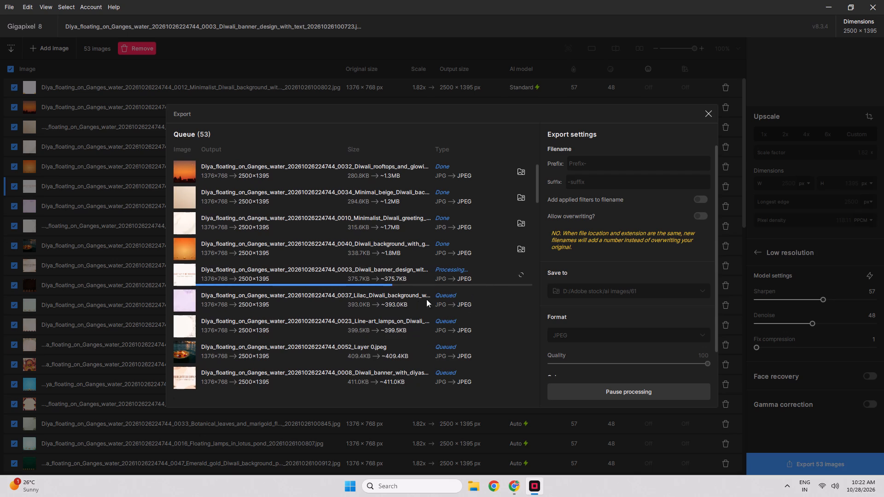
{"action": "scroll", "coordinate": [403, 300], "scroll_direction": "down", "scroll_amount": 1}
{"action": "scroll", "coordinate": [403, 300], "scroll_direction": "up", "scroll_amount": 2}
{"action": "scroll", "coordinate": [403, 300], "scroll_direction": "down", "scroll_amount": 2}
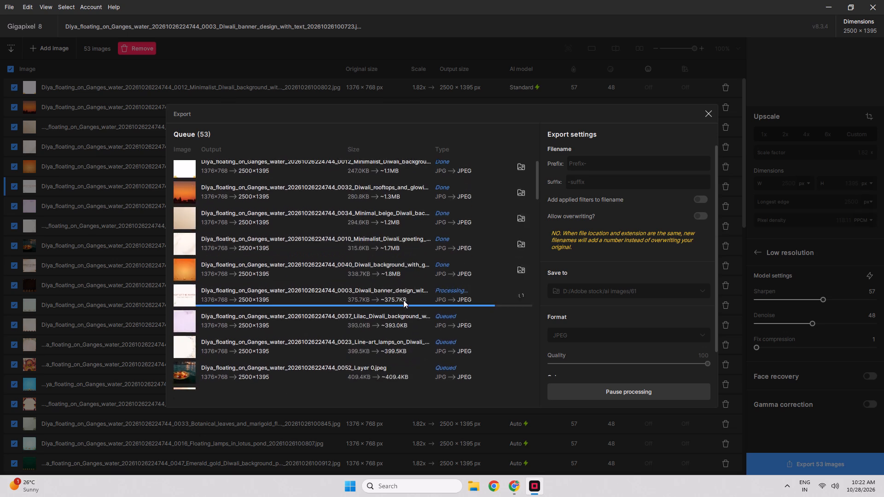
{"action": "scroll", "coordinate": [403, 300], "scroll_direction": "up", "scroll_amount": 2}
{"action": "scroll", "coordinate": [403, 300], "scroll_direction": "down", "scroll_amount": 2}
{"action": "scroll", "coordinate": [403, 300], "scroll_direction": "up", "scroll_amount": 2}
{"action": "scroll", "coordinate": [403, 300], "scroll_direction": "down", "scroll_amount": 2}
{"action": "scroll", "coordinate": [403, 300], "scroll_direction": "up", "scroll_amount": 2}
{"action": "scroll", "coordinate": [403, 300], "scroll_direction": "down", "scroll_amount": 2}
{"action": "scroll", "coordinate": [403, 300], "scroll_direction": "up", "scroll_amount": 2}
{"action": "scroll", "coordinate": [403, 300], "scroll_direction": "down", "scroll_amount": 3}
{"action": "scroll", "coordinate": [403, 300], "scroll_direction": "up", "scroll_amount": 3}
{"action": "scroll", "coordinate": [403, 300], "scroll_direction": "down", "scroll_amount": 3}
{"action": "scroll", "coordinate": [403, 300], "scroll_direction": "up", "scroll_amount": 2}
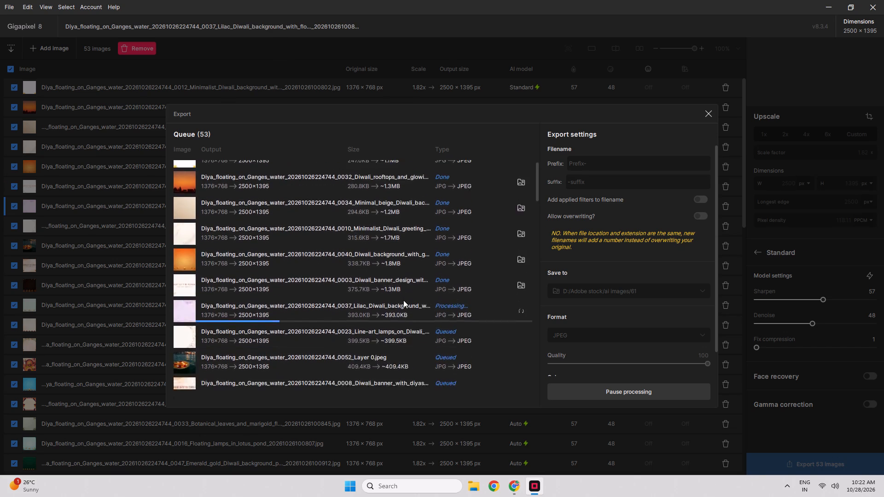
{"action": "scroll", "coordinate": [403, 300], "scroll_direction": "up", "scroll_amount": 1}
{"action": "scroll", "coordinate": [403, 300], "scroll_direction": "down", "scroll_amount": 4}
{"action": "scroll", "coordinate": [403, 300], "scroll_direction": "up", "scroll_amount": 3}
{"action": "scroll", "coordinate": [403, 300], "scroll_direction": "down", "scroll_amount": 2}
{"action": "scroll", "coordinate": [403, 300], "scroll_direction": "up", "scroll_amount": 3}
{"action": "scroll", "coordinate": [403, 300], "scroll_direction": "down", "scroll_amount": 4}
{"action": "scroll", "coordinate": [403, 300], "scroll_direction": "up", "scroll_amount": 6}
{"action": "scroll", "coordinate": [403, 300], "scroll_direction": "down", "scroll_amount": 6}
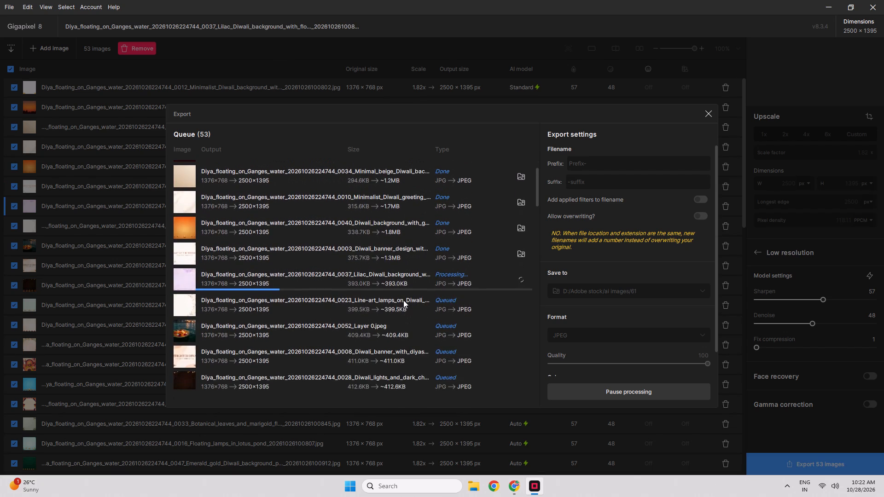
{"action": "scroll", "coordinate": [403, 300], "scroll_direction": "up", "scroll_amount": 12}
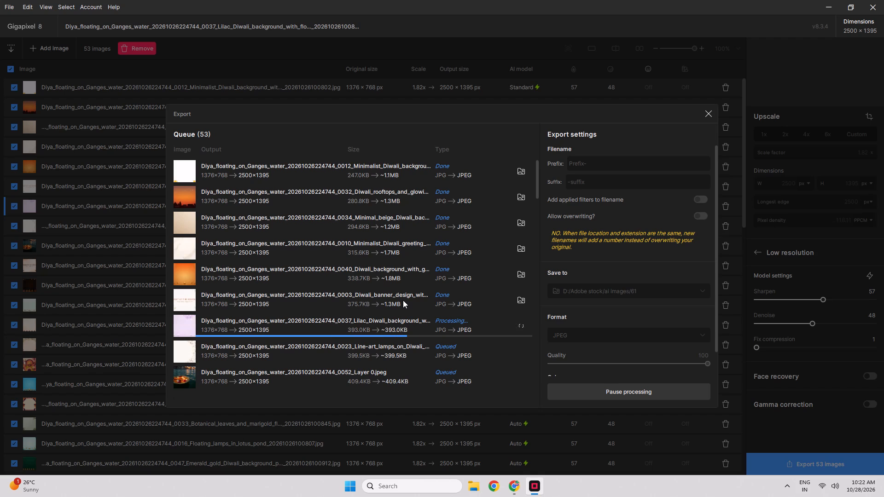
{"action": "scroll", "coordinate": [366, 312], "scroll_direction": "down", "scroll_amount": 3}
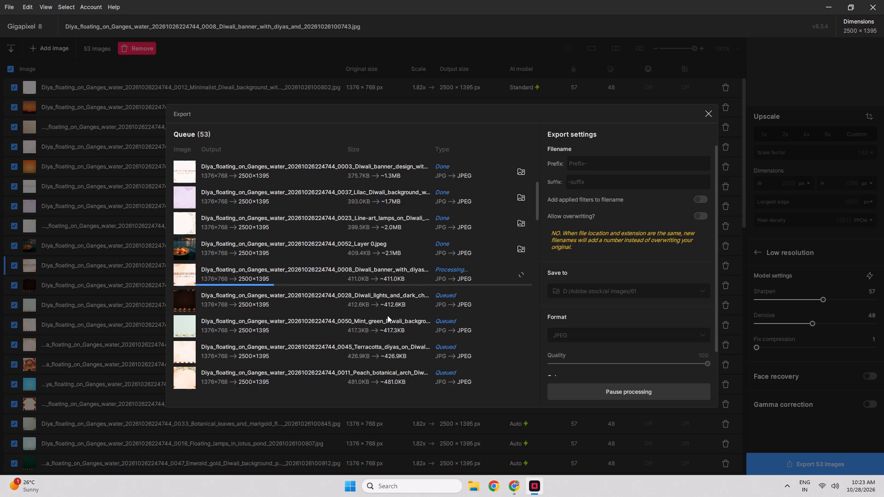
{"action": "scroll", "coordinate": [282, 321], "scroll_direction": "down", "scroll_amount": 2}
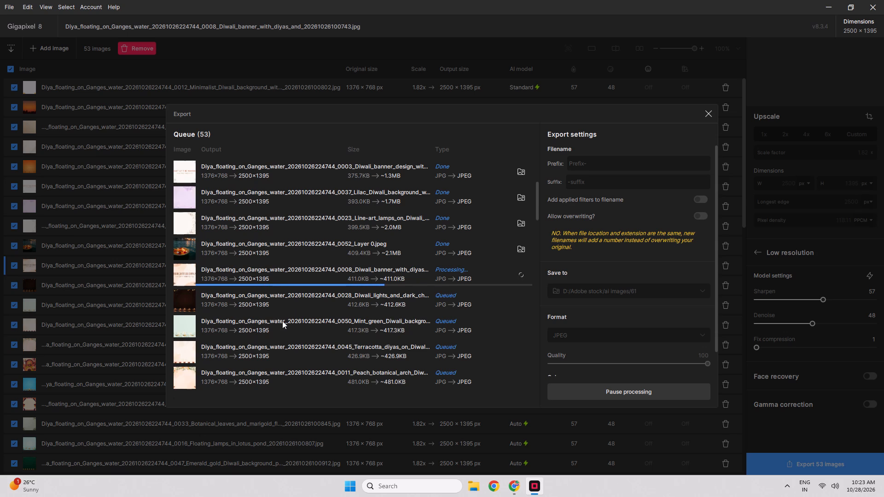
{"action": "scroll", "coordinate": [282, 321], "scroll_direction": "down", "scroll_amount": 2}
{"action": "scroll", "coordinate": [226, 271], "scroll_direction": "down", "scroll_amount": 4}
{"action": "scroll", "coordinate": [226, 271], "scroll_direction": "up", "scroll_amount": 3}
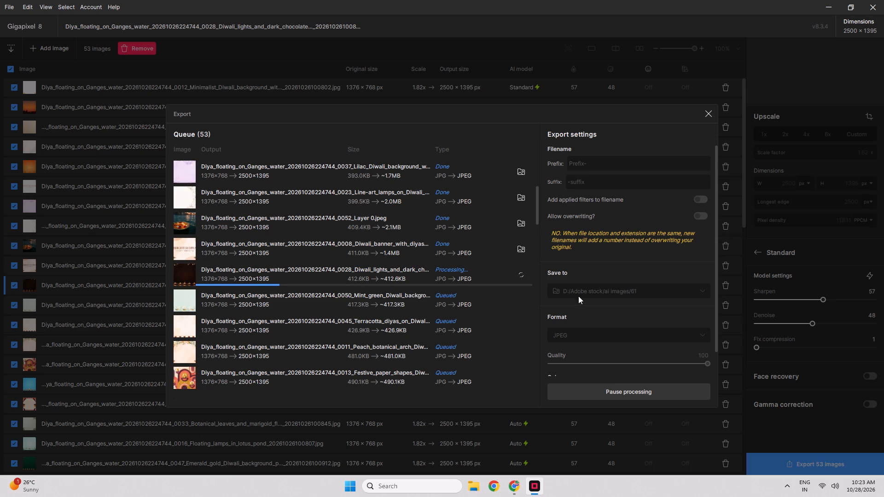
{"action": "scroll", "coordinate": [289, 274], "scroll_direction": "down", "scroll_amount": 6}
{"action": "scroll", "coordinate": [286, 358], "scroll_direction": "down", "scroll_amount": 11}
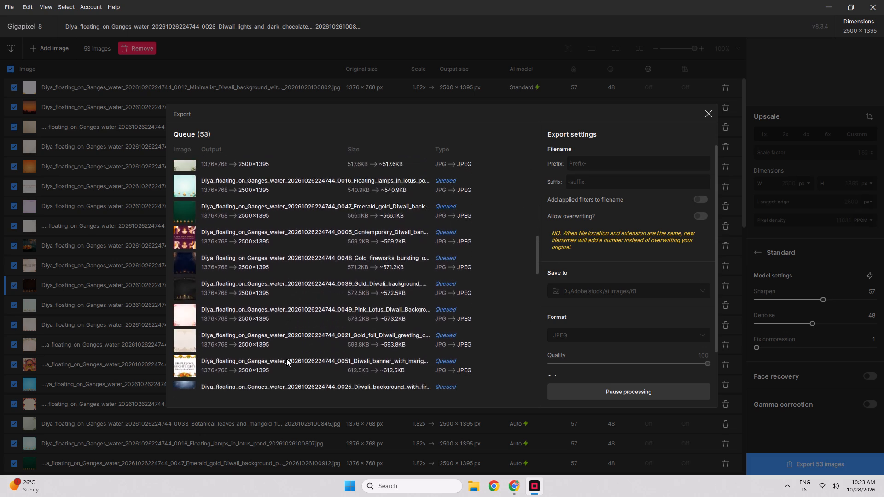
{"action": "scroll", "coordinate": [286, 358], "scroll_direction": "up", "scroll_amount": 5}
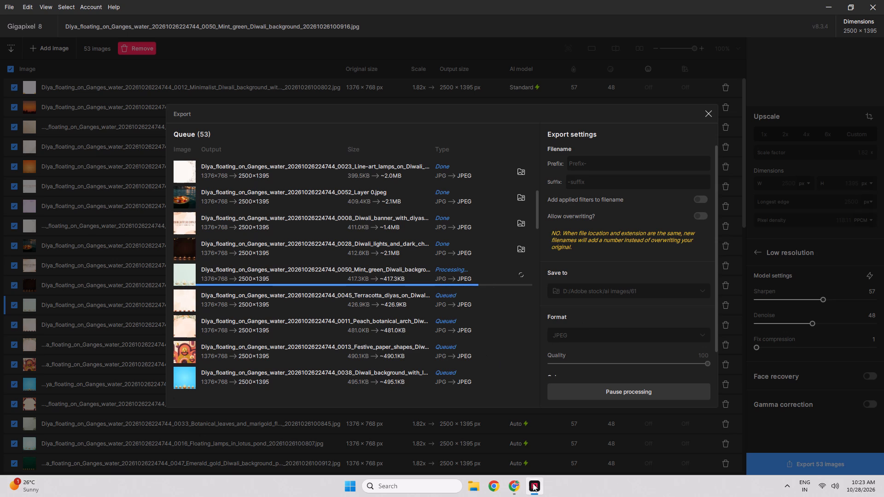
Switch to Google Chrome and open YouTube in a new tab.
{"action": "left_click", "coordinate": [520, 485]}
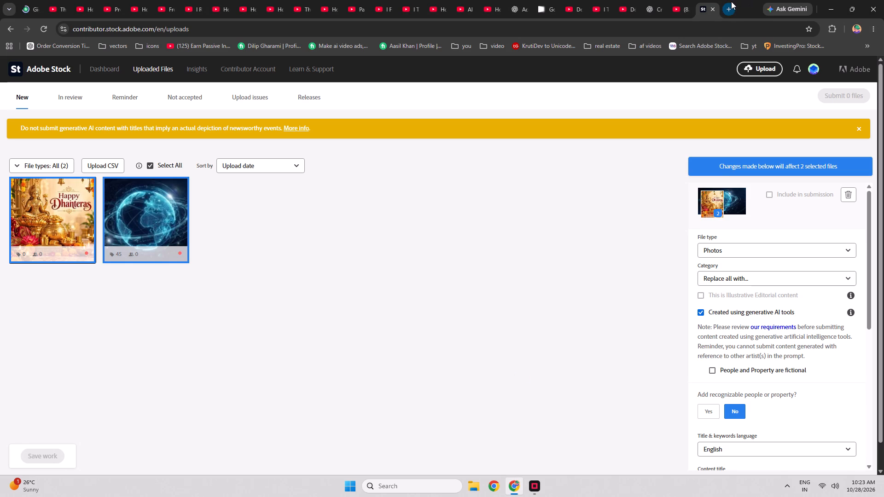
{"action": "left_click", "coordinate": [731, 1]}
{"action": "left_click", "coordinate": [283, 269]}
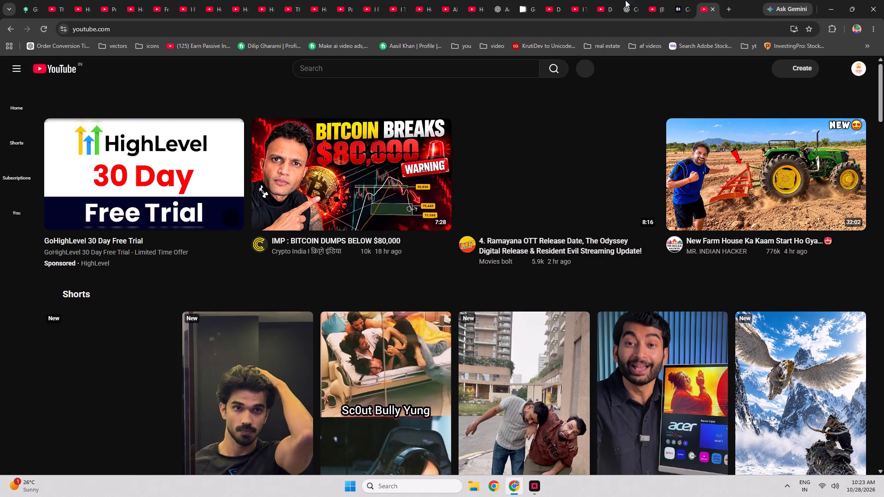
Close the older YouTube tab and the Adobe Stock uploads tab beside the new YouTube tab.
{"action": "middle_click", "coordinate": [656, 0]}
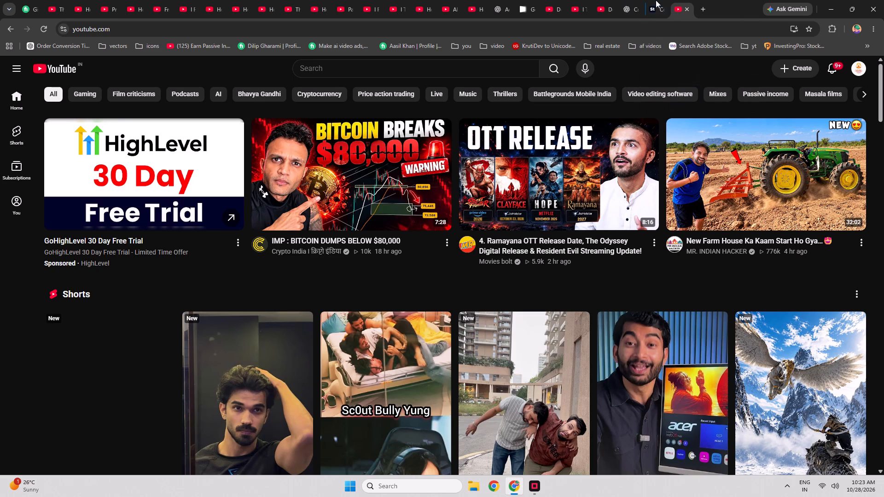
{"action": "middle_click", "coordinate": [656, 0]}
Open the Ramayana OTT release, Bitcoin dumps and New Farm House videos and the "and just like that...." short in background tabs.
{"action": "middle_click", "coordinate": [522, 169]}
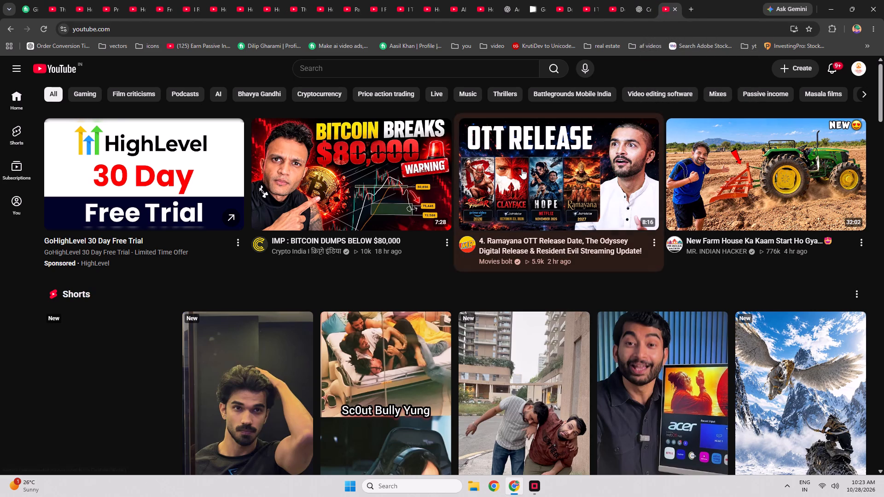
{"action": "middle_click", "coordinate": [349, 151]}
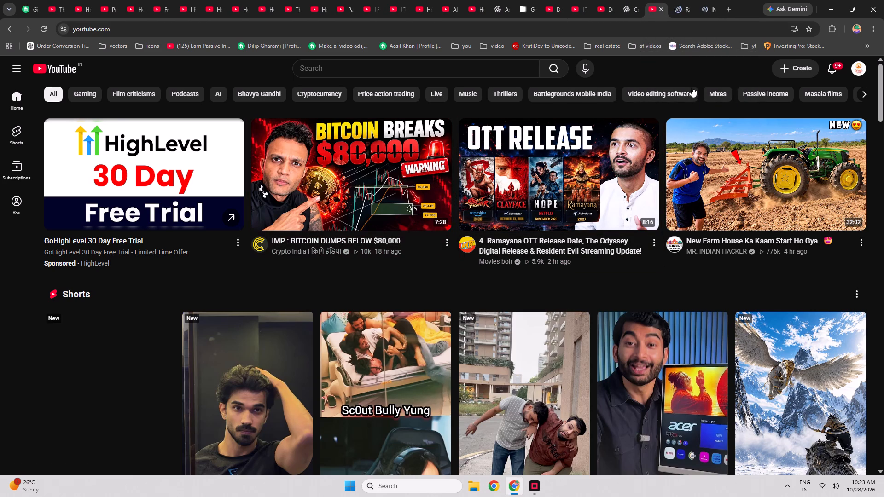
{"action": "middle_click", "coordinate": [715, 151]}
{"action": "scroll", "coordinate": [883, 221], "scroll_direction": "down", "scroll_amount": 5}
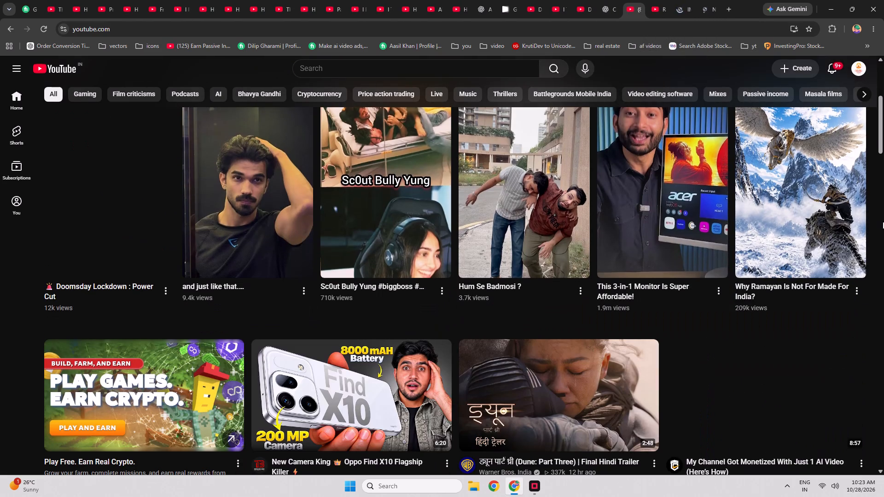
{"action": "middle_click", "coordinate": [243, 172]}
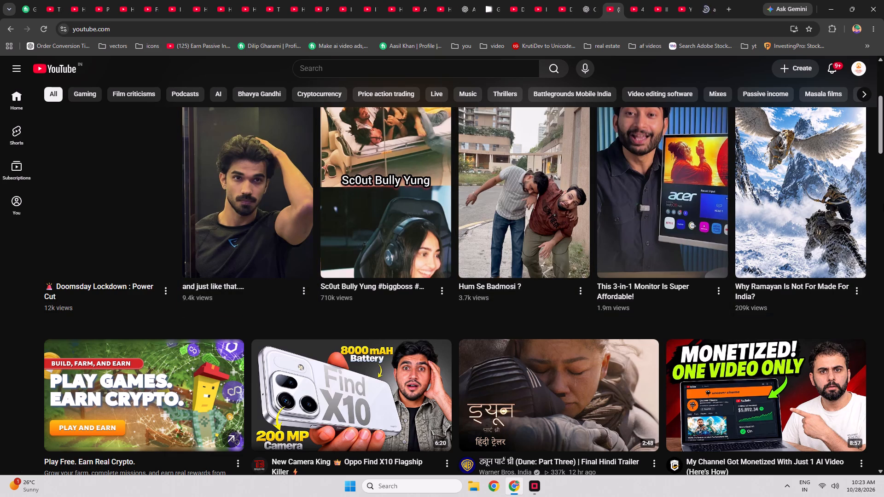
Open the "My Channel Got Monetized With Just 1 AI Video" video from the home feed in a background tab.
{"action": "scroll", "coordinate": [883, 204], "scroll_direction": "down", "scroll_amount": 2}
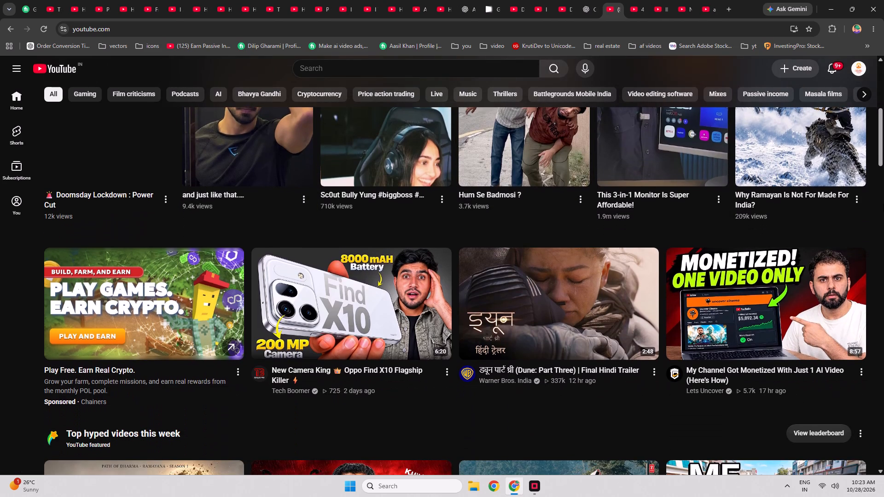
{"action": "scroll", "coordinate": [883, 207], "scroll_direction": "down", "scroll_amount": 1}
{"action": "middle_click", "coordinate": [772, 252]}
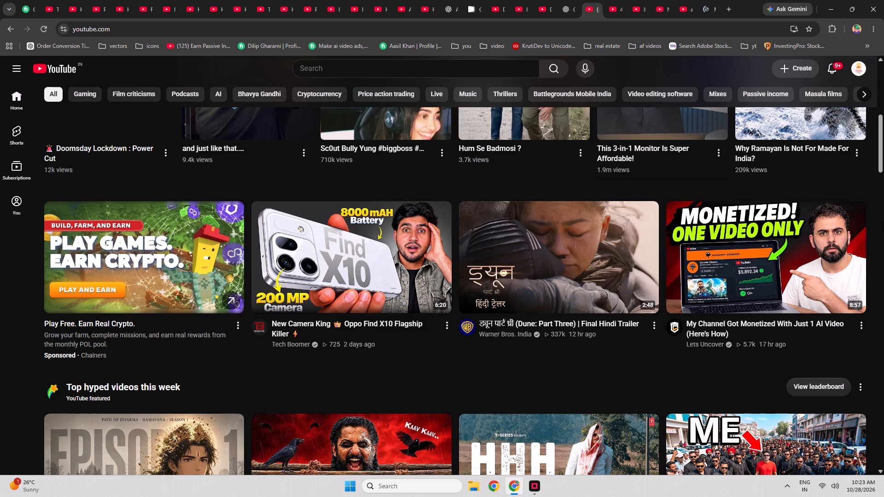
Find The Dog Stars and The Odyssey review video further down the home feed and open it in a background tab.
{"action": "scroll", "coordinate": [883, 221], "scroll_direction": "down", "scroll_amount": 5}
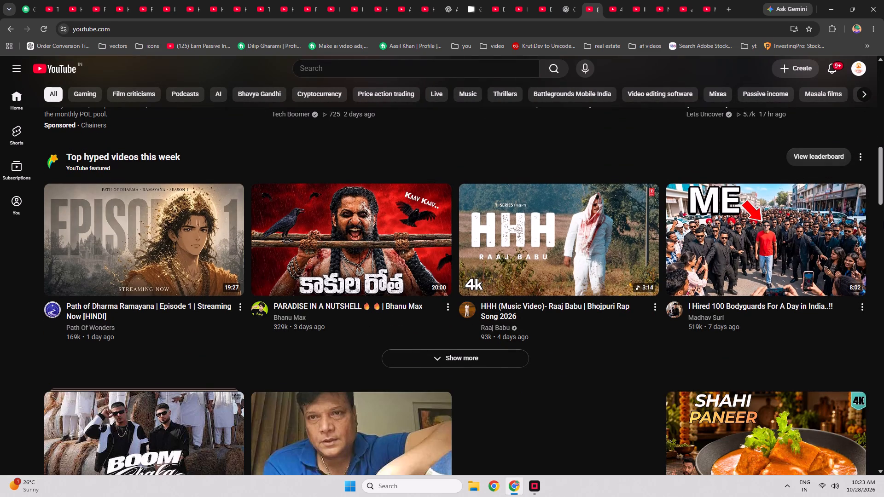
{"action": "scroll", "coordinate": [883, 221], "scroll_direction": "down", "scroll_amount": 4}
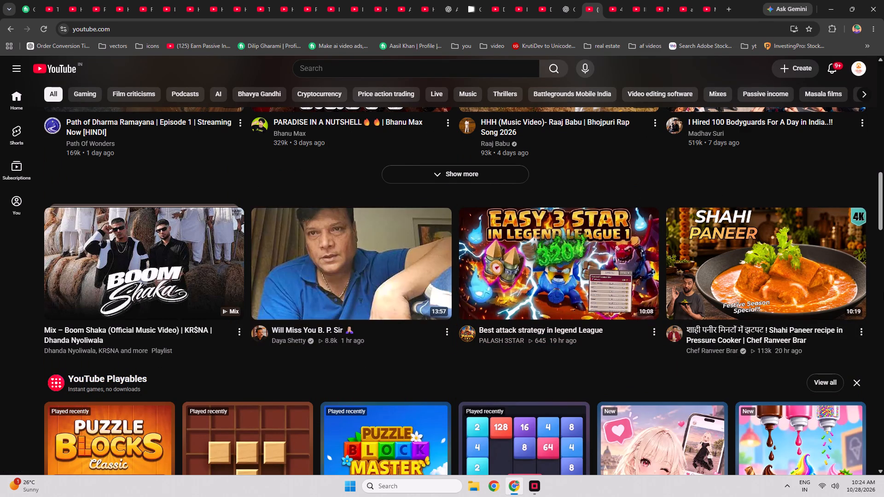
{"action": "scroll", "coordinate": [883, 292], "scroll_direction": "down", "scroll_amount": 5}
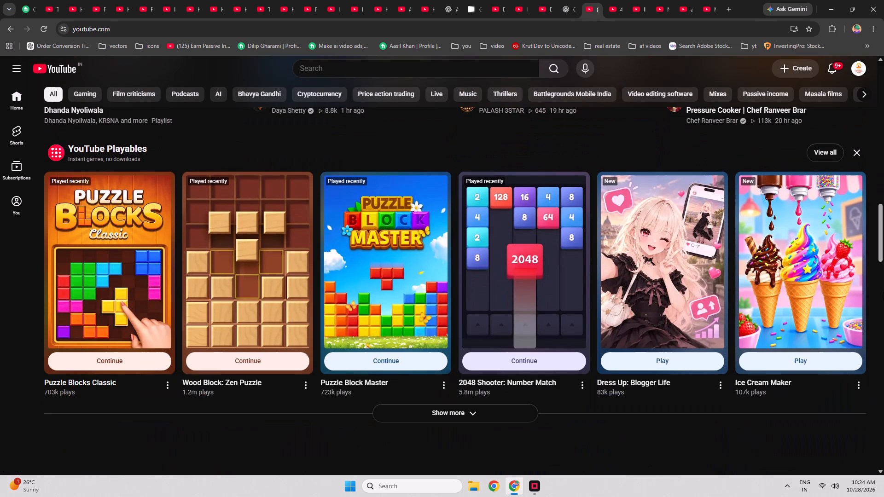
{"action": "scroll", "coordinate": [883, 292], "scroll_direction": "down", "scroll_amount": 6}
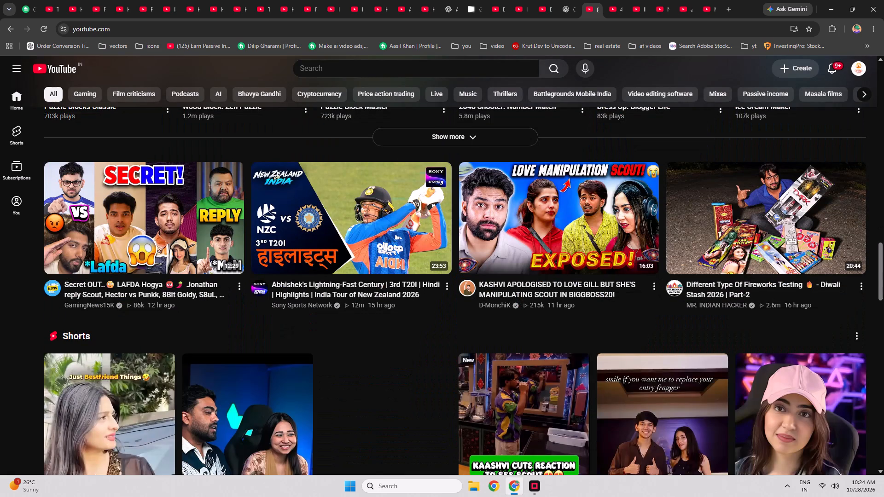
{"action": "scroll", "coordinate": [883, 292], "scroll_direction": "down", "scroll_amount": 9}
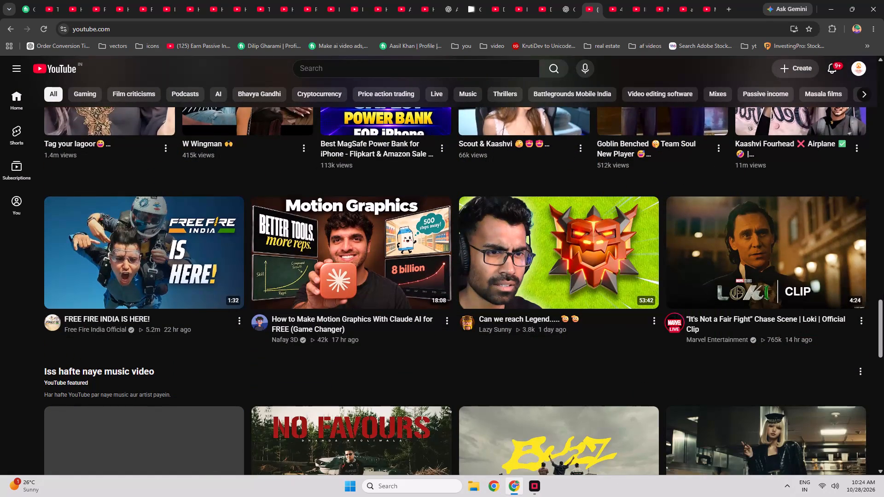
{"action": "scroll", "coordinate": [883, 292], "scroll_direction": "down", "scroll_amount": 5}
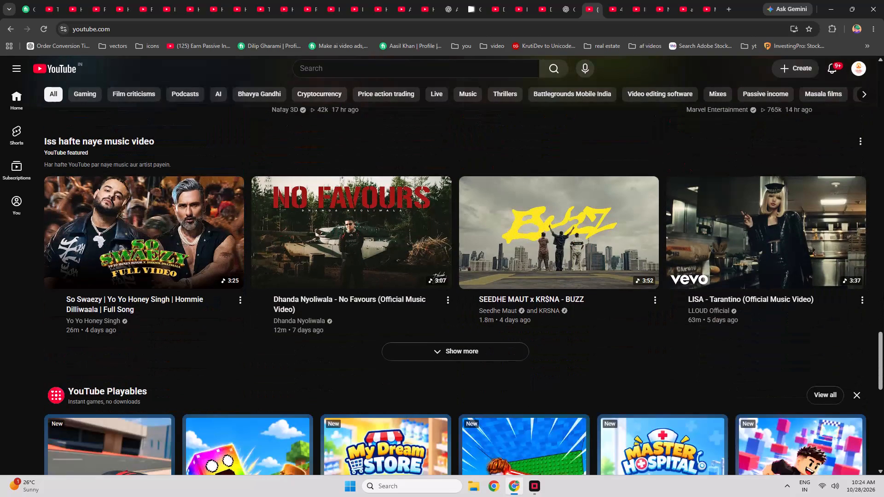
{"action": "scroll", "coordinate": [883, 292], "scroll_direction": "down", "scroll_amount": 5}
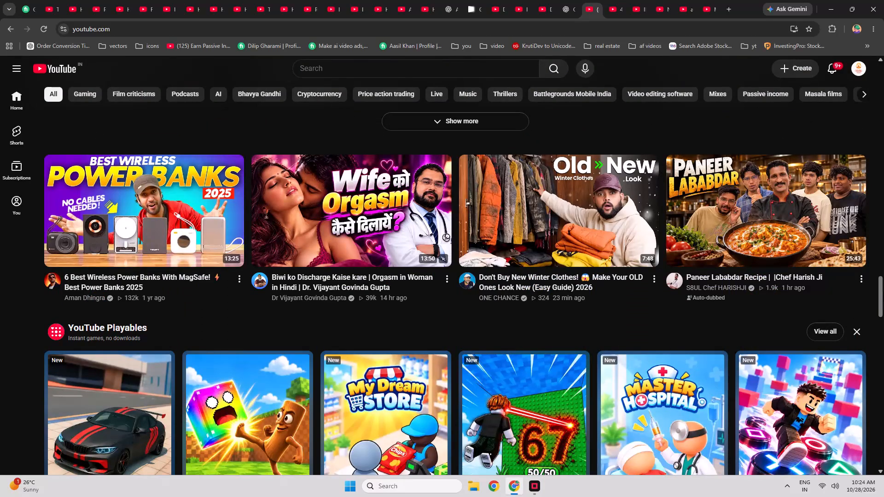
{"action": "scroll", "coordinate": [883, 292], "scroll_direction": "down", "scroll_amount": 6}
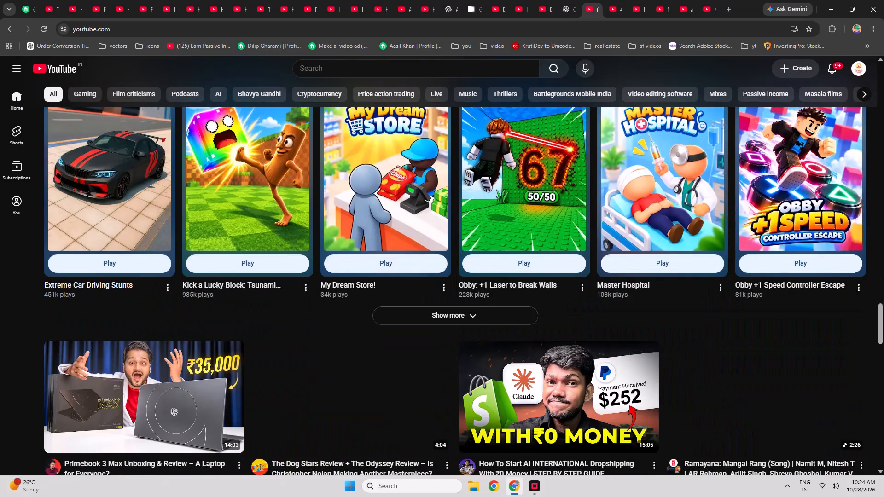
{"action": "scroll", "coordinate": [883, 292], "scroll_direction": "down", "scroll_amount": 5}
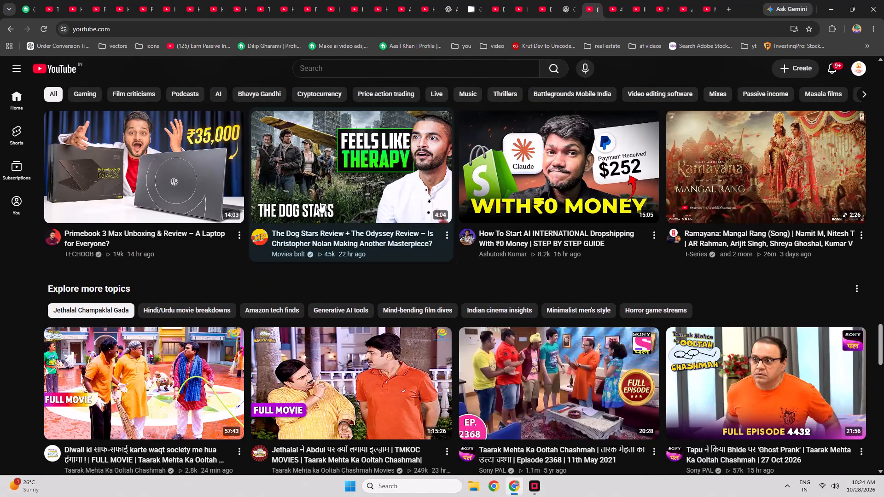
{"action": "middle_click", "coordinate": [328, 167]}
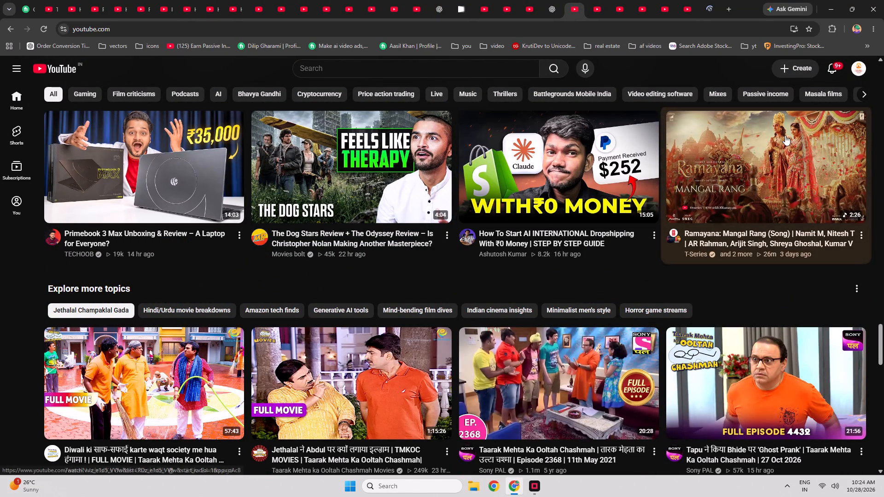
Look through more of the recommended videos in the YouTube home feed.
{"action": "scroll", "coordinate": [883, 192], "scroll_direction": "down", "scroll_amount": 8}
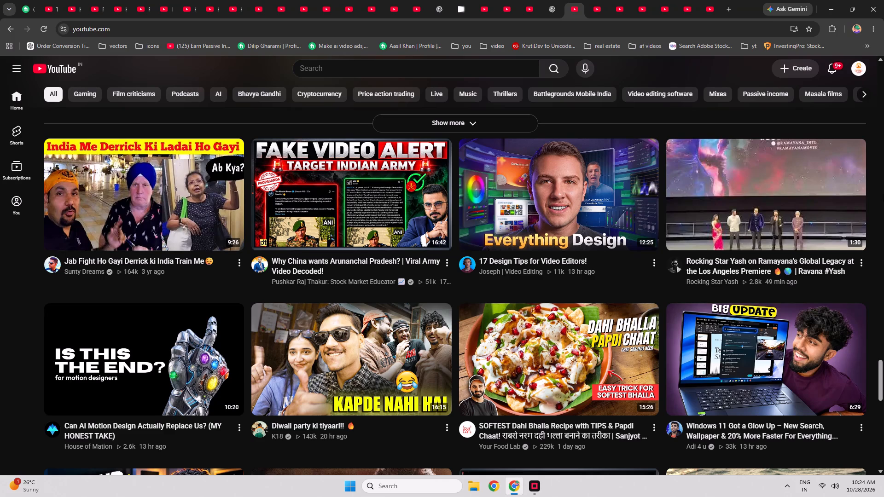
{"action": "scroll", "coordinate": [883, 194], "scroll_direction": "down", "scroll_amount": 4}
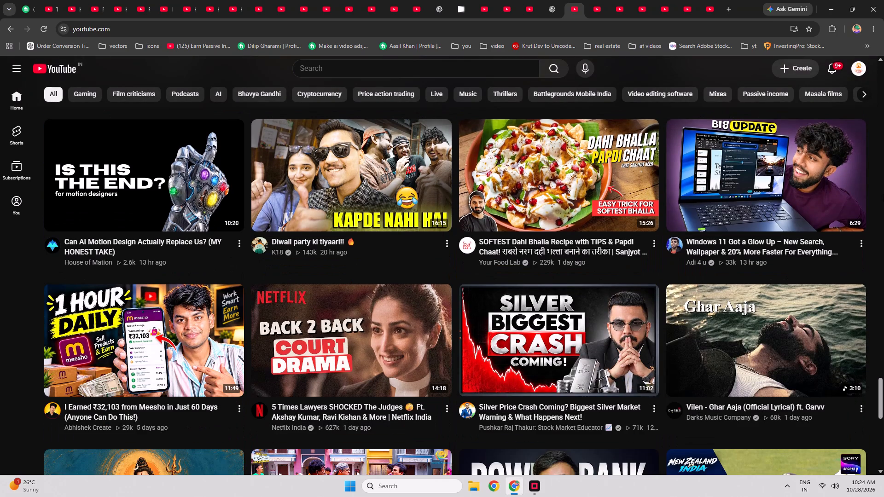
{"action": "scroll", "coordinate": [883, 194], "scroll_direction": "down", "scroll_amount": 1}
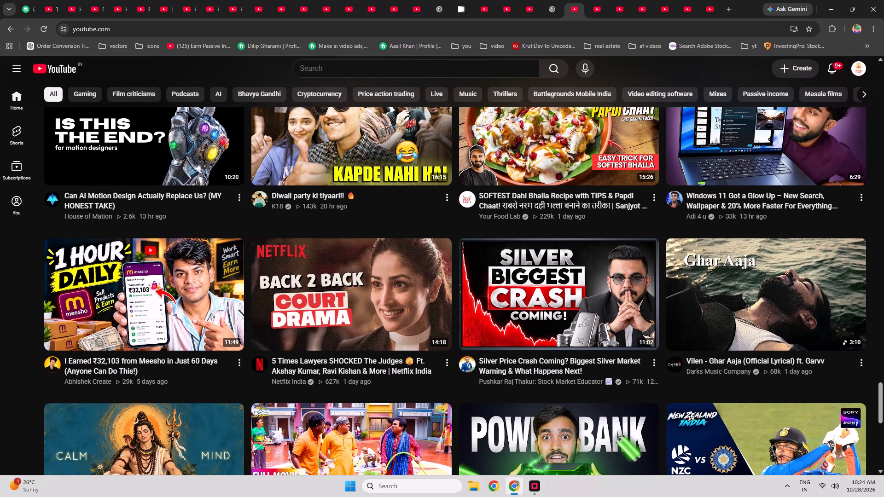
{"action": "scroll", "coordinate": [883, 194], "scroll_direction": "down", "scroll_amount": 4}
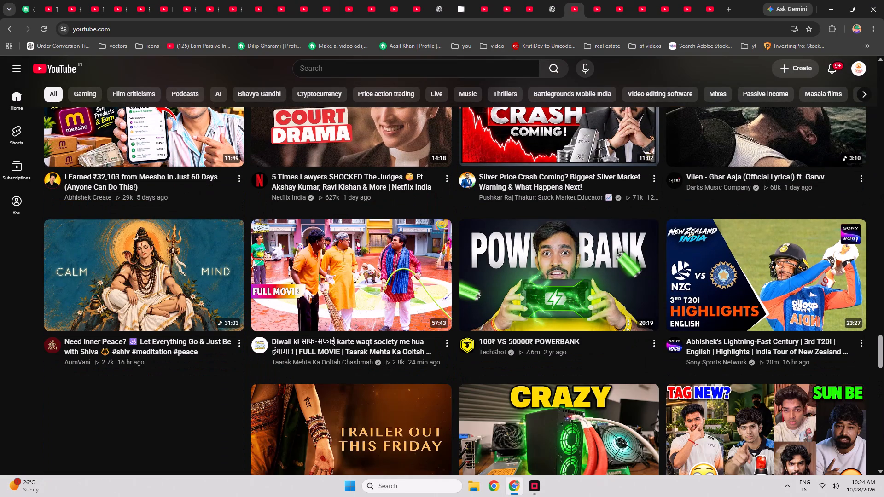
{"action": "scroll", "coordinate": [883, 194], "scroll_direction": "down", "scroll_amount": 4}
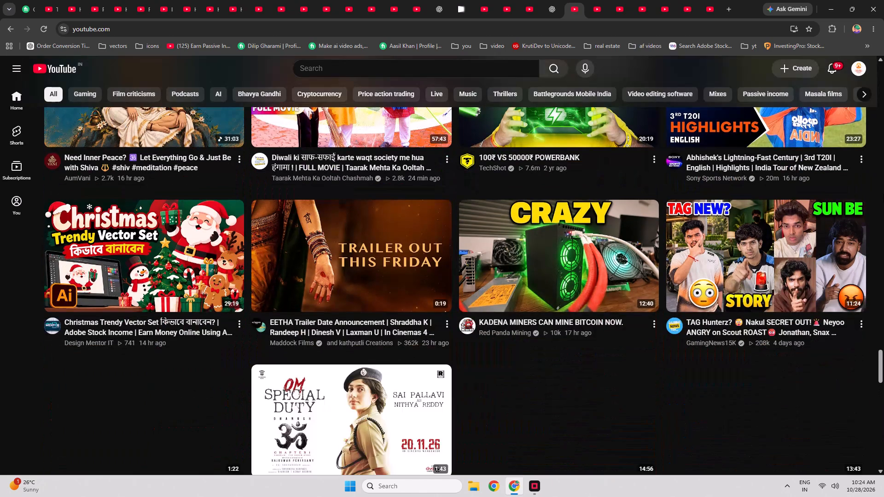
{"action": "scroll", "coordinate": [883, 194], "scroll_direction": "down", "scroll_amount": 4}
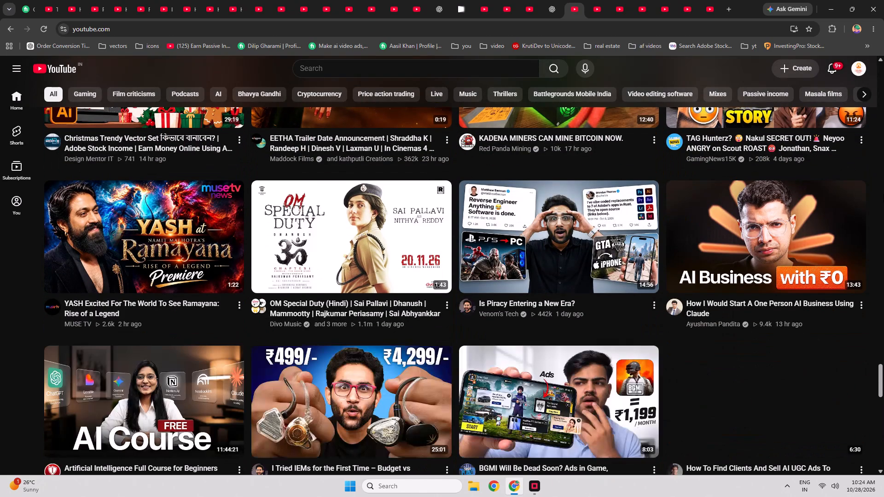
From the Subscriptions feed, open the New Ramayana Reveal video and the ASIC Miner Hashboard Damage short in background tabs.
{"action": "left_click", "coordinate": [11, 172]}
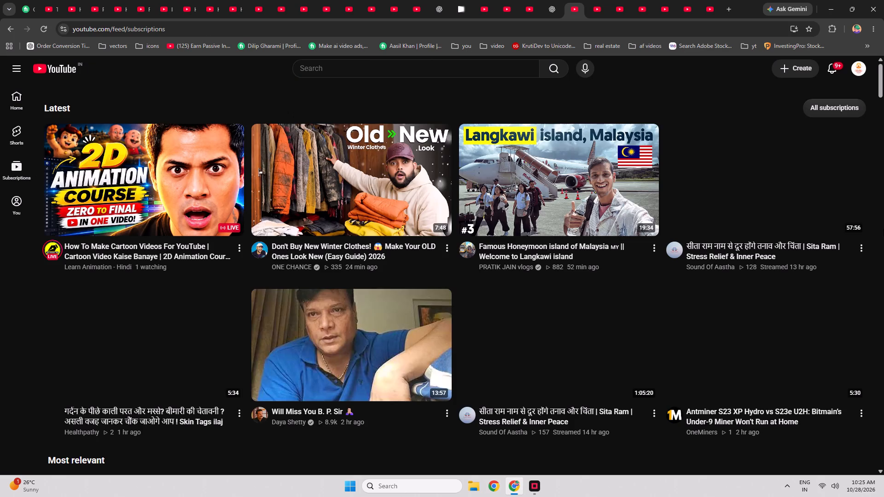
{"action": "scroll", "coordinate": [883, 229], "scroll_direction": "up", "scroll_amount": 1}
{"action": "scroll", "coordinate": [883, 229], "scroll_direction": "down", "scroll_amount": 3}
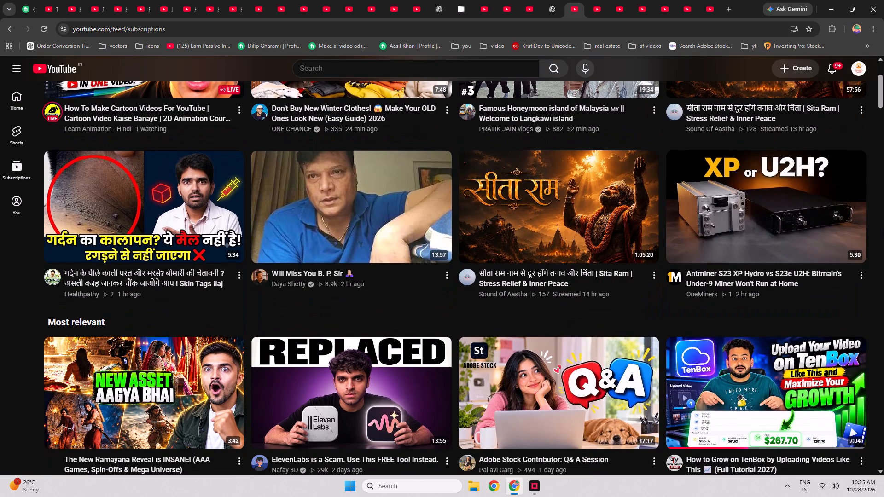
{"action": "scroll", "coordinate": [883, 229], "scroll_direction": "down", "scroll_amount": 2}
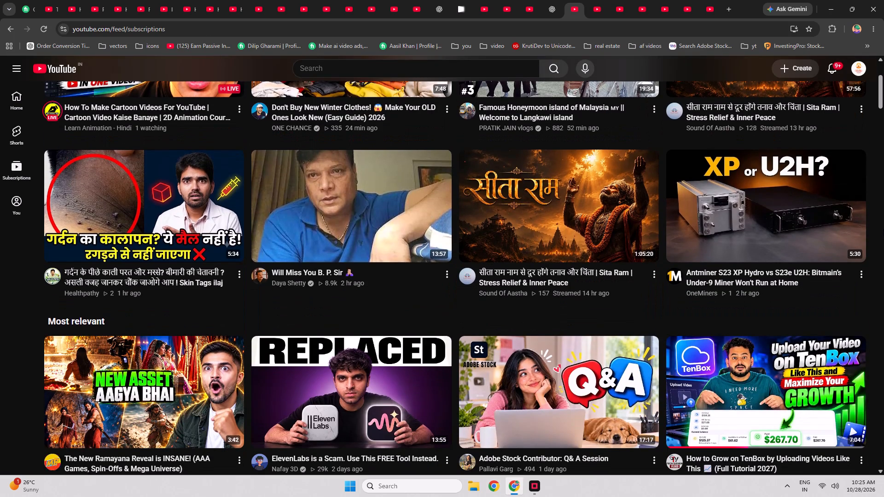
{"action": "scroll", "coordinate": [883, 229], "scroll_direction": "down", "scroll_amount": 2}
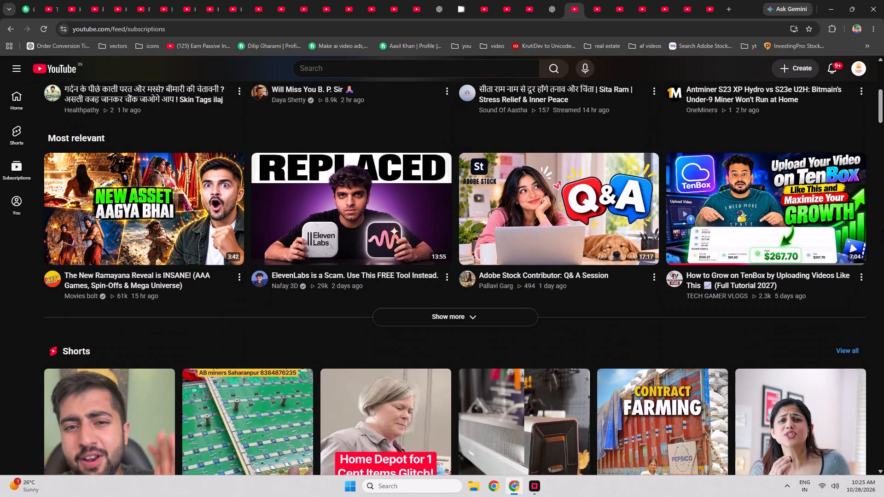
{"action": "middle_click", "coordinate": [130, 220]}
{"action": "scroll", "coordinate": [883, 258], "scroll_direction": "down", "scroll_amount": 5}
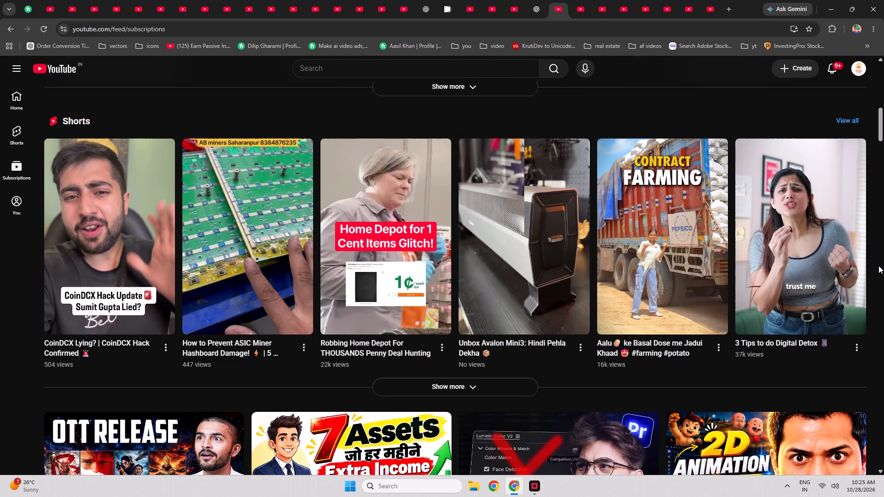
{"action": "middle_click", "coordinate": [225, 213]}
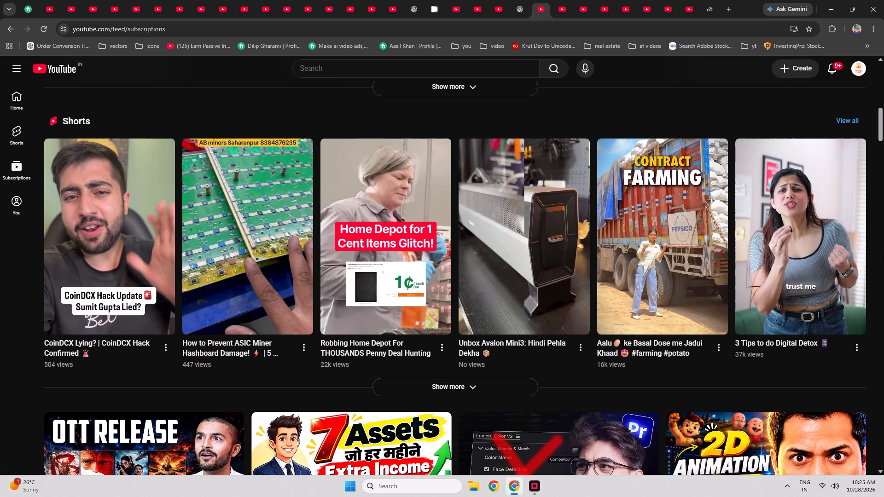
Look through the videos in the YouTube Subscriptions feed, from the latest uploads back to those a day old.
{"action": "scroll", "coordinate": [883, 254], "scroll_direction": "down", "scroll_amount": 4}
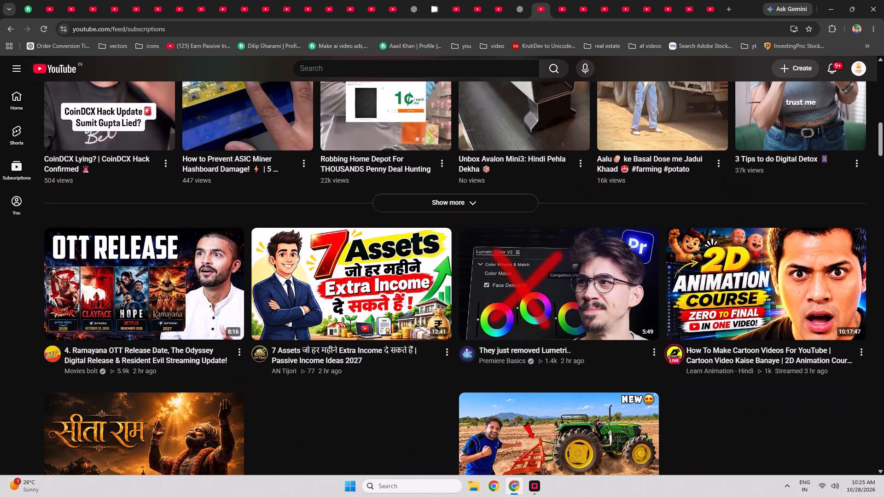
{"action": "scroll", "coordinate": [883, 254], "scroll_direction": "down", "scroll_amount": 5}
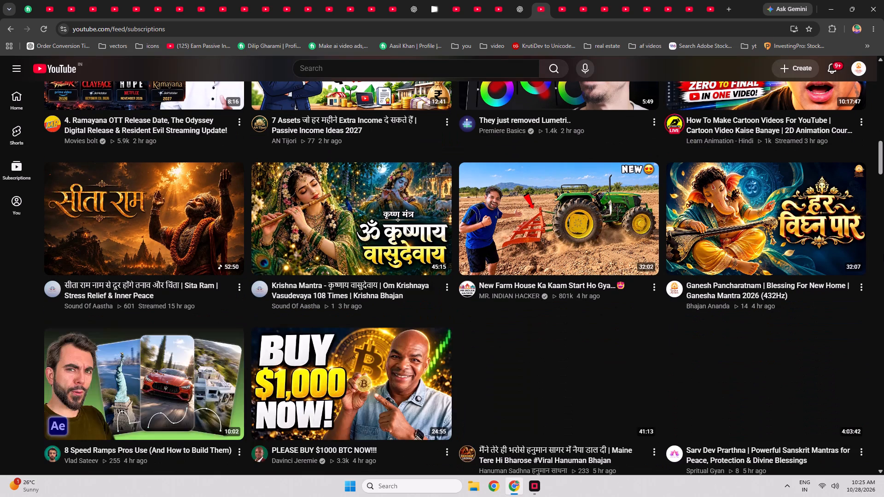
{"action": "scroll", "coordinate": [883, 254], "scroll_direction": "down", "scroll_amount": 3}
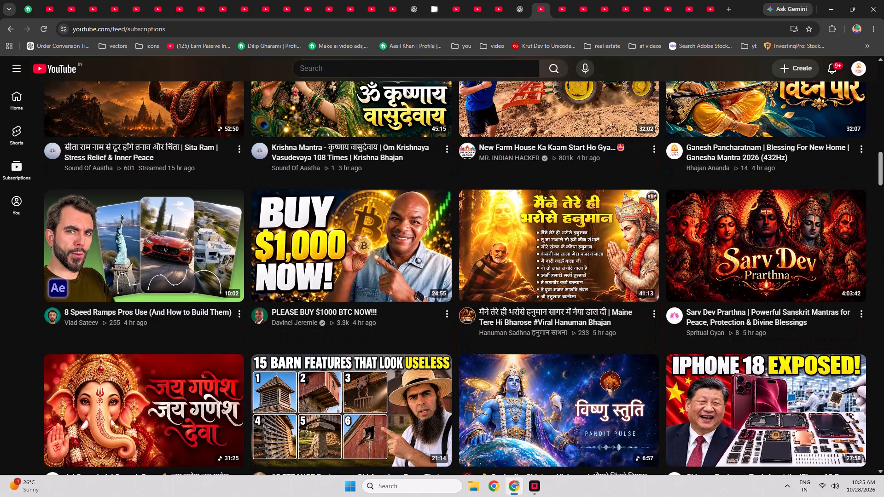
{"action": "scroll", "coordinate": [883, 254], "scroll_direction": "down", "scroll_amount": 8}
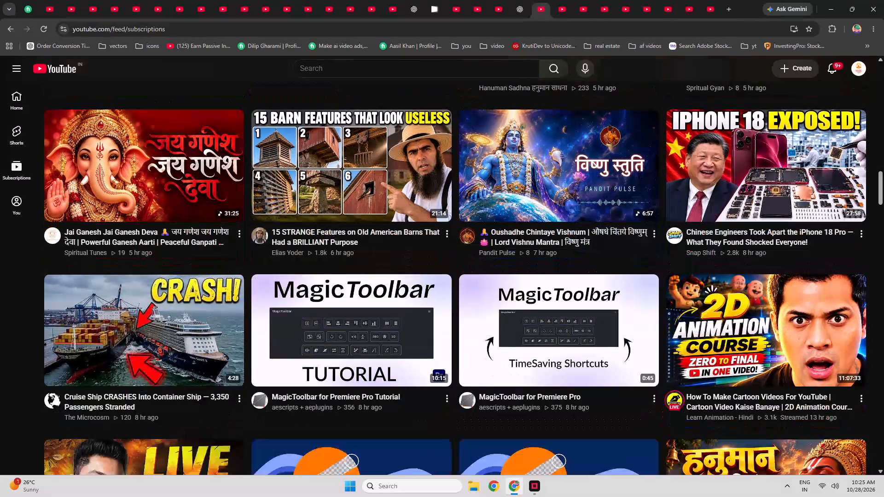
{"action": "scroll", "coordinate": [883, 254], "scroll_direction": "down", "scroll_amount": 4}
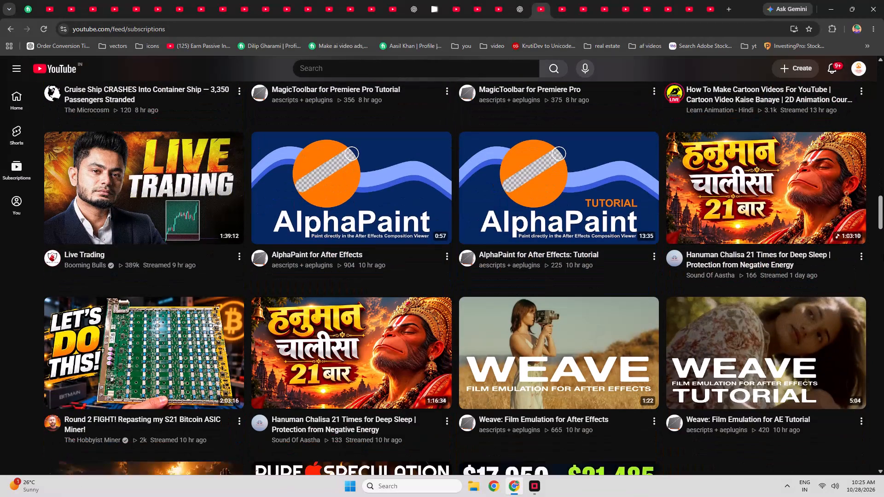
{"action": "scroll", "coordinate": [883, 254], "scroll_direction": "down", "scroll_amount": 5}
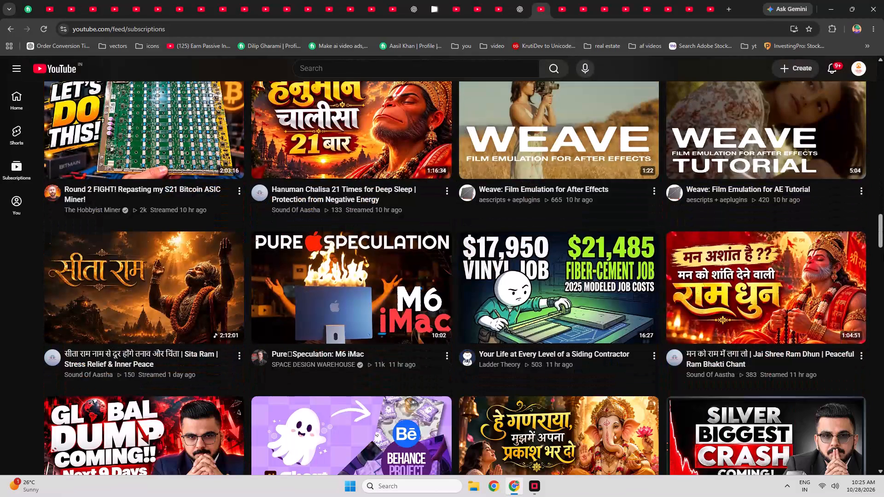
{"action": "scroll", "coordinate": [883, 254], "scroll_direction": "down", "scroll_amount": 4}
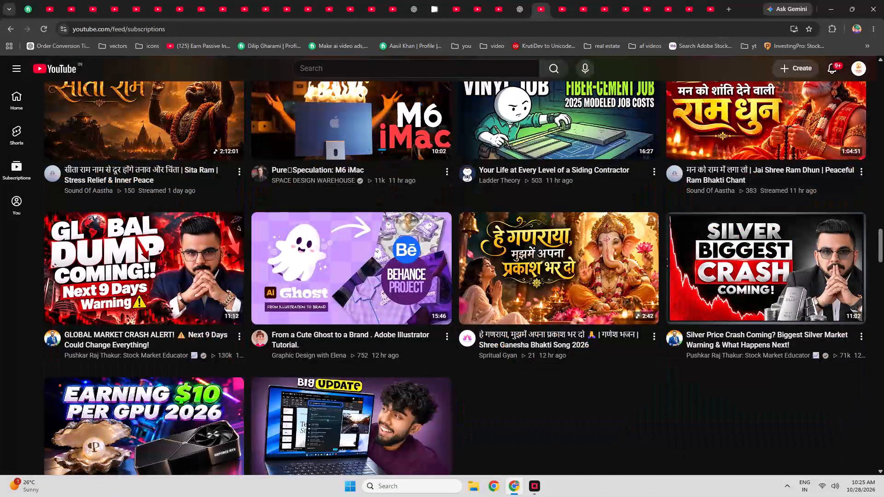
{"action": "scroll", "coordinate": [883, 254], "scroll_direction": "down", "scroll_amount": 2}
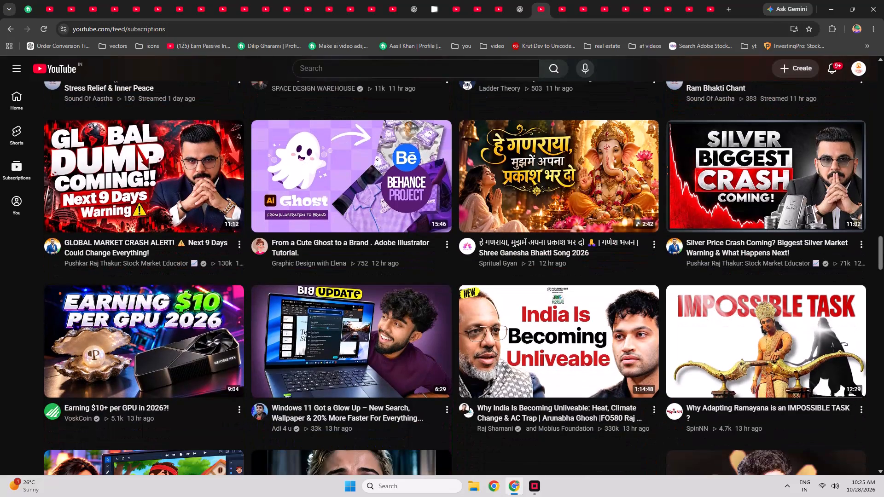
{"action": "scroll", "coordinate": [883, 254], "scroll_direction": "down", "scroll_amount": 2}
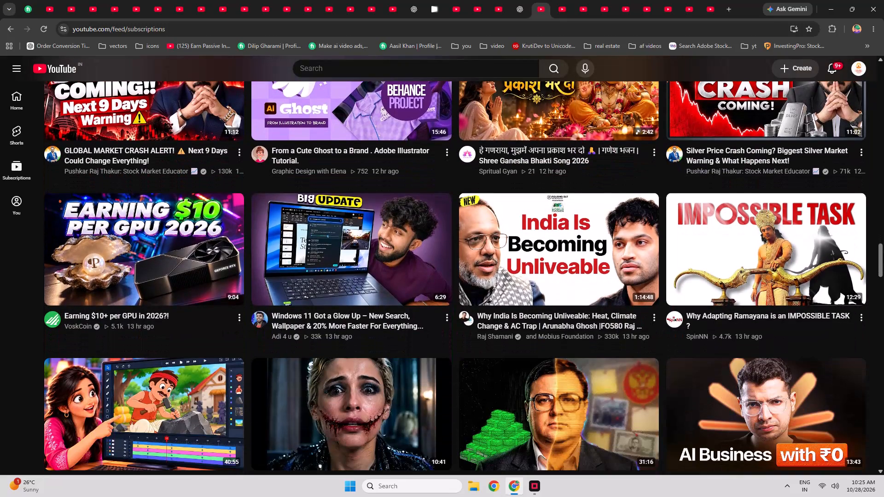
{"action": "scroll", "coordinate": [883, 254], "scroll_direction": "down", "scroll_amount": 1}
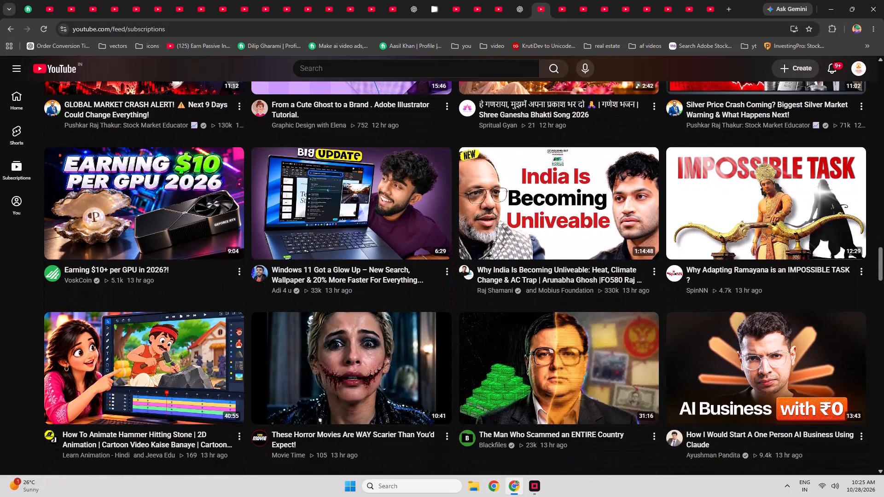
{"action": "scroll", "coordinate": [883, 254], "scroll_direction": "down", "scroll_amount": 4}
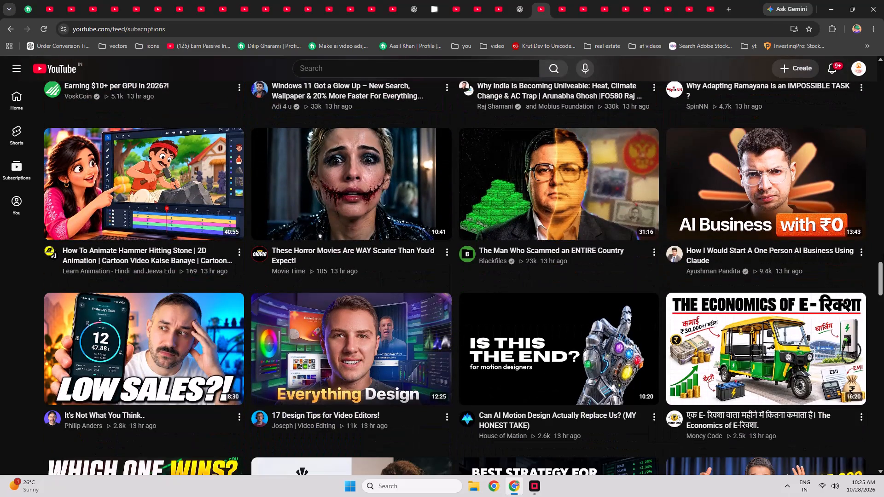
{"action": "scroll", "coordinate": [883, 254], "scroll_direction": "down", "scroll_amount": 3}
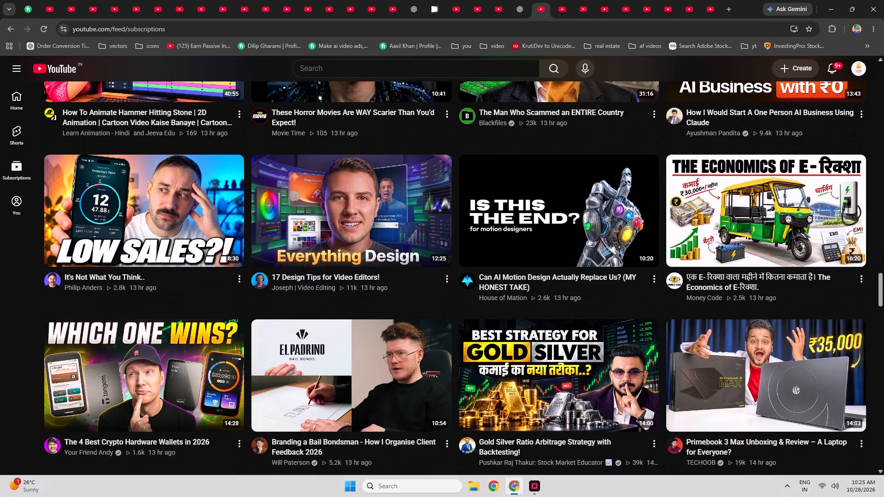
{"action": "scroll", "coordinate": [883, 254], "scroll_direction": "down", "scroll_amount": 4}
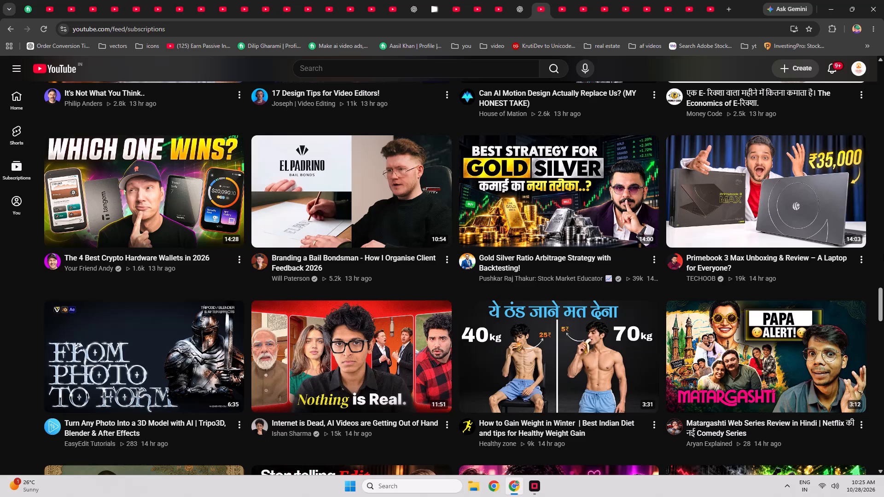
{"action": "scroll", "coordinate": [883, 254], "scroll_direction": "down", "scroll_amount": 3}
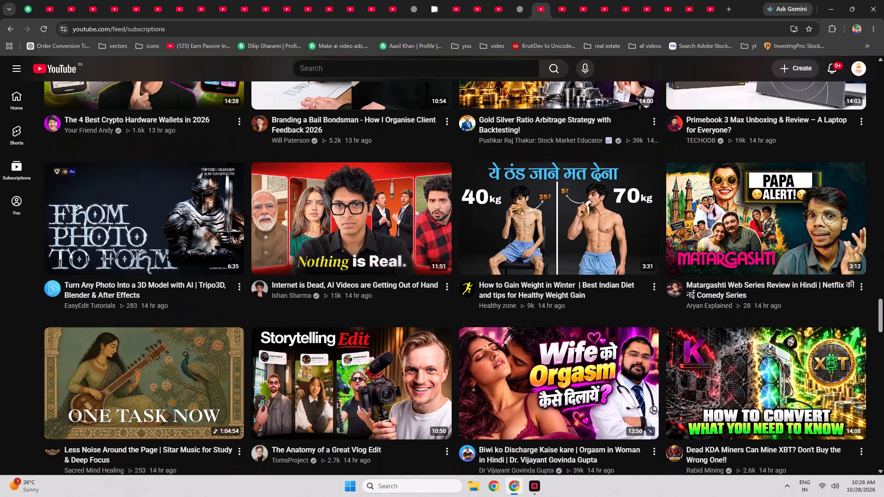
{"action": "scroll", "coordinate": [883, 254], "scroll_direction": "down", "scroll_amount": 3}
{"action": "scroll", "coordinate": [883, 254], "scroll_direction": "up", "scroll_amount": 1}
{"action": "scroll", "coordinate": [883, 254], "scroll_direction": "down", "scroll_amount": 2}
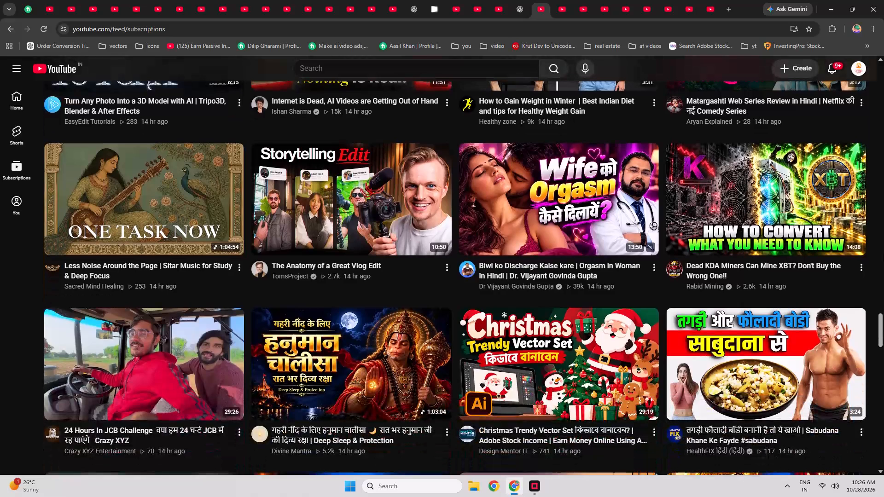
{"action": "scroll", "coordinate": [883, 254], "scroll_direction": "down", "scroll_amount": 3}
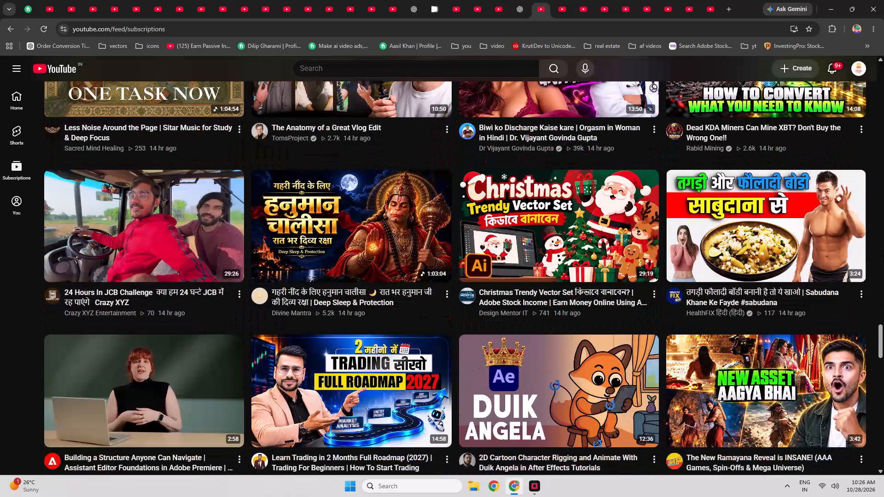
{"action": "scroll", "coordinate": [883, 254], "scroll_direction": "down", "scroll_amount": 4}
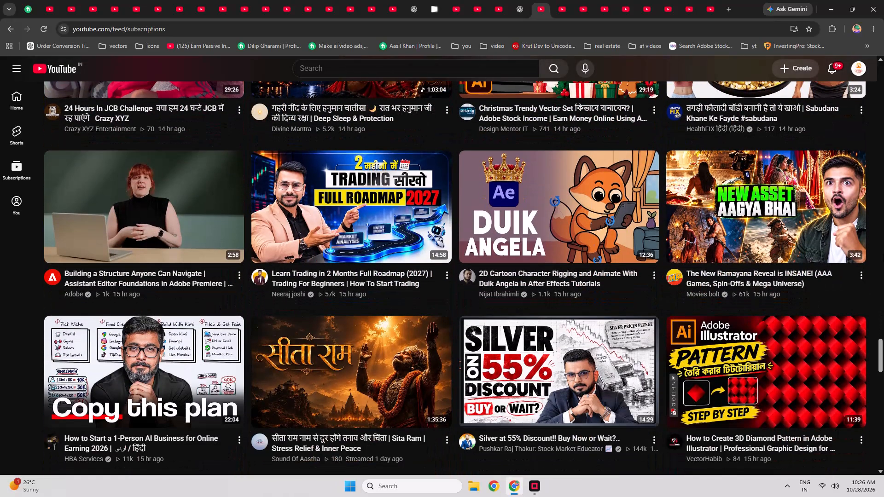
{"action": "scroll", "coordinate": [883, 254], "scroll_direction": "down", "scroll_amount": 4}
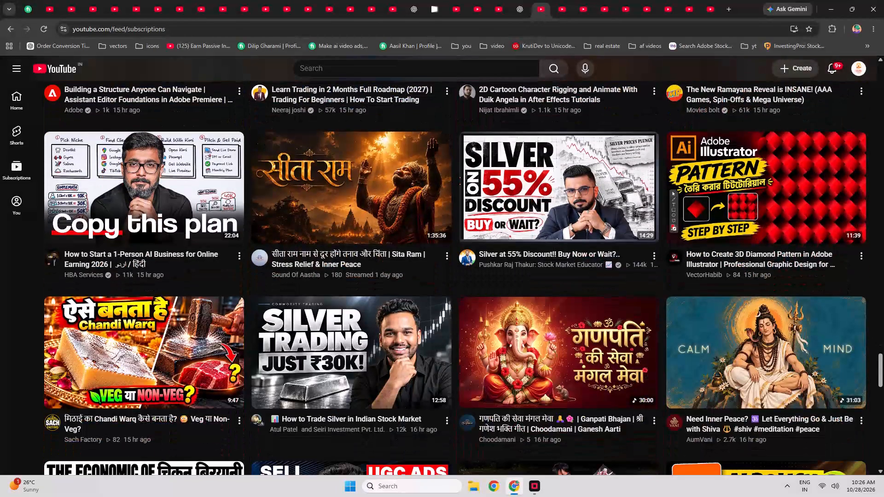
{"action": "scroll", "coordinate": [883, 254], "scroll_direction": "down", "scroll_amount": 6}
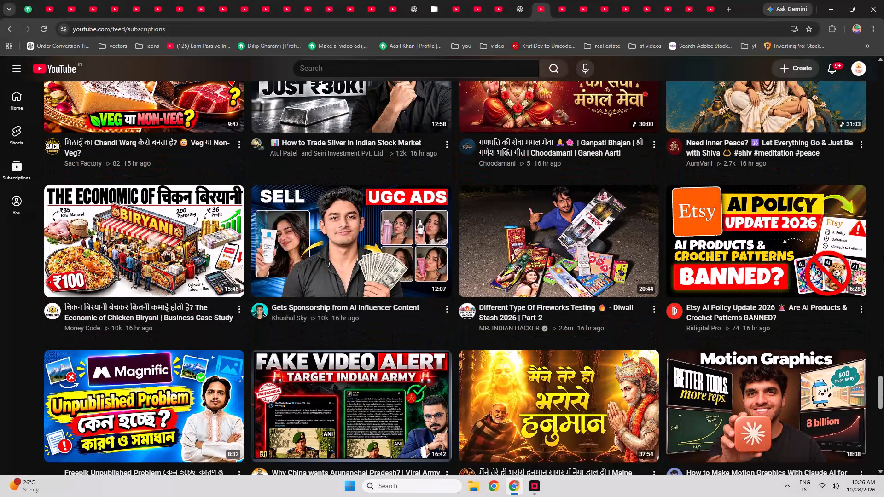
{"action": "scroll", "coordinate": [883, 254], "scroll_direction": "down", "scroll_amount": 3}
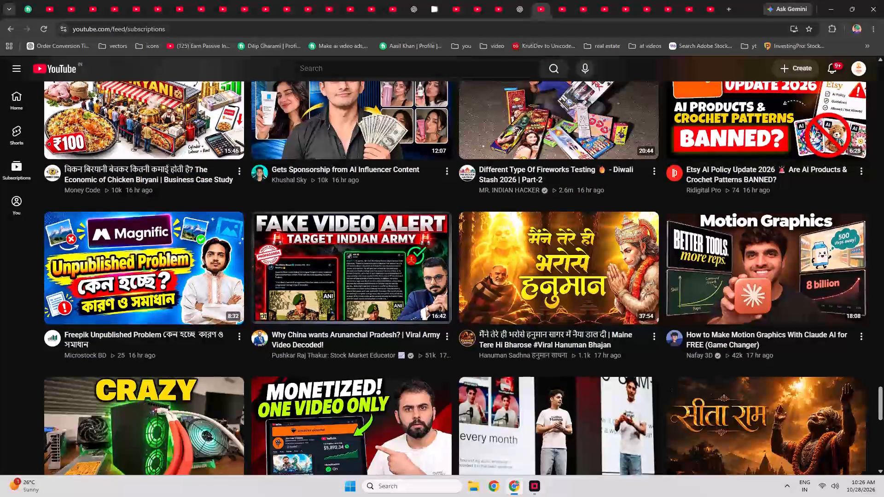
{"action": "scroll", "coordinate": [883, 254], "scroll_direction": "down", "scroll_amount": 3}
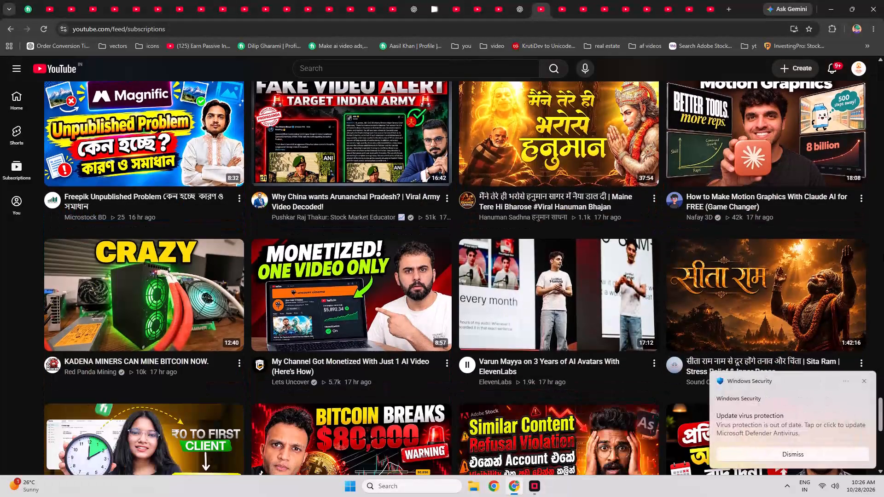
{"action": "scroll", "coordinate": [883, 254], "scroll_direction": "down", "scroll_amount": 3}
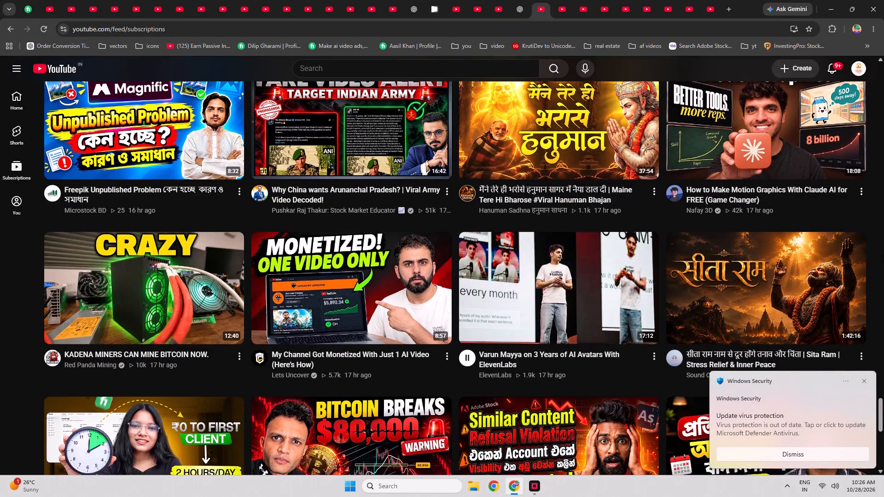
{"action": "scroll", "coordinate": [883, 254], "scroll_direction": "down", "scroll_amount": 2}
{"action": "scroll", "coordinate": [883, 254], "scroll_direction": "up", "scroll_amount": 1}
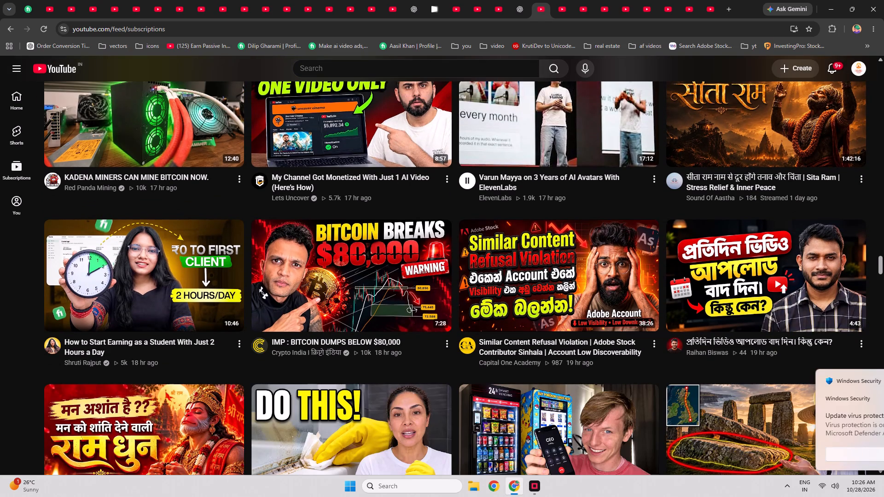
{"action": "scroll", "coordinate": [883, 254], "scroll_direction": "down", "scroll_amount": 3}
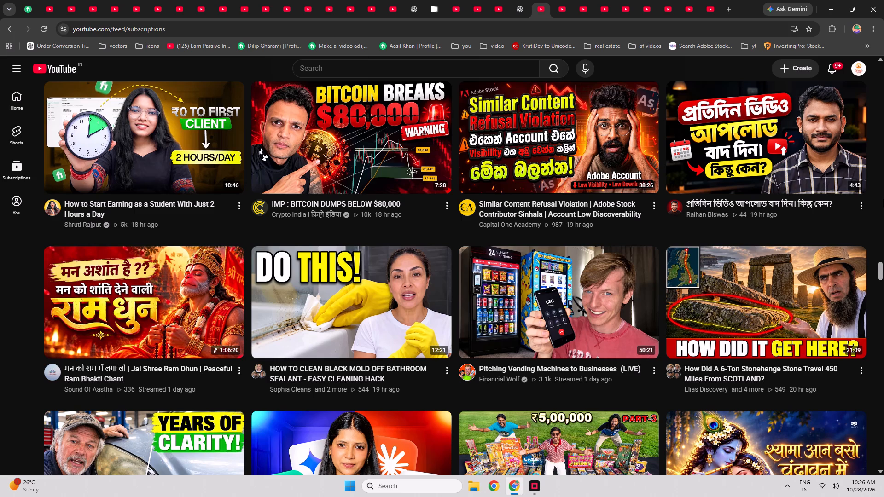
{"action": "scroll", "coordinate": [883, 199], "scroll_direction": "down", "scroll_amount": 5}
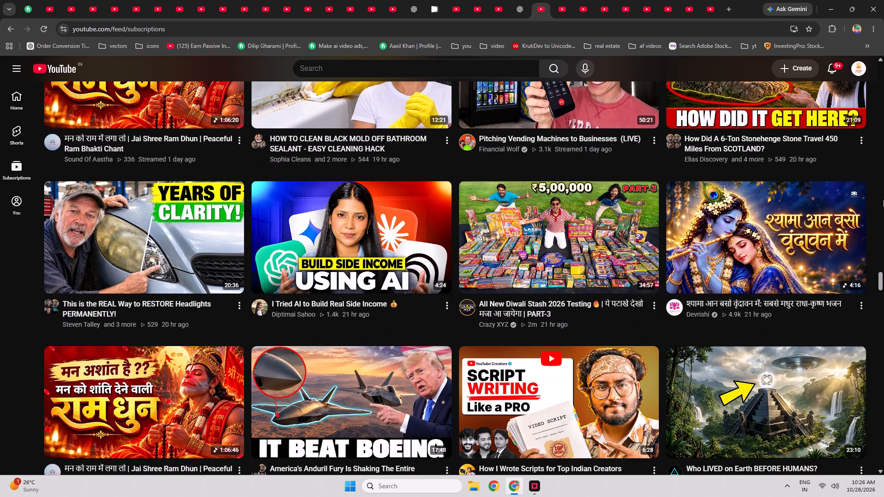
{"action": "scroll", "coordinate": [883, 199], "scroll_direction": "down", "scroll_amount": 4}
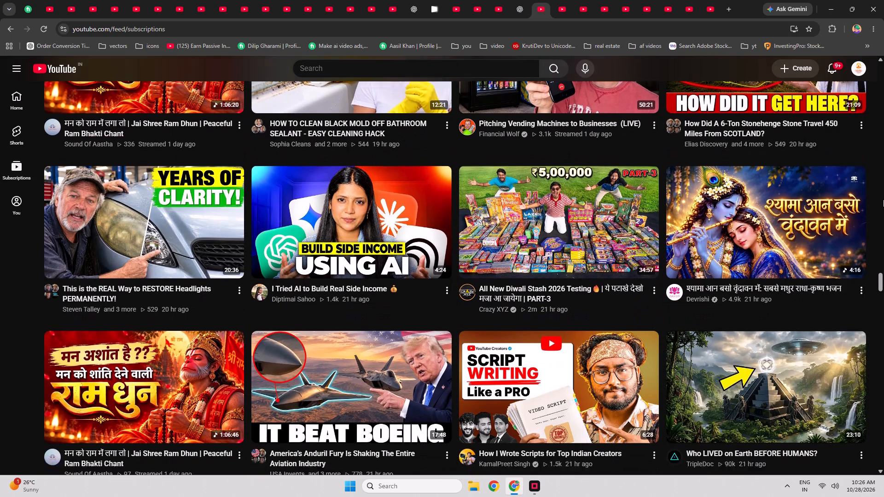
{"action": "scroll", "coordinate": [883, 199], "scroll_direction": "down", "scroll_amount": 4}
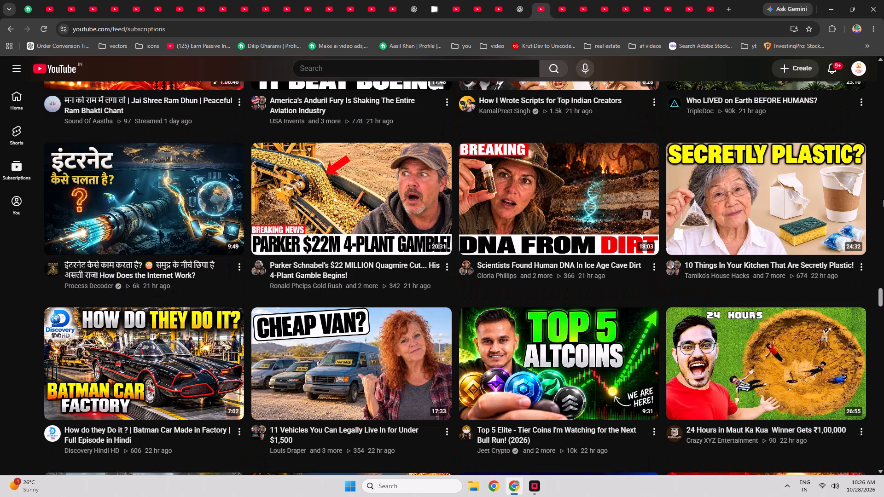
{"action": "scroll", "coordinate": [883, 199], "scroll_direction": "down", "scroll_amount": 4}
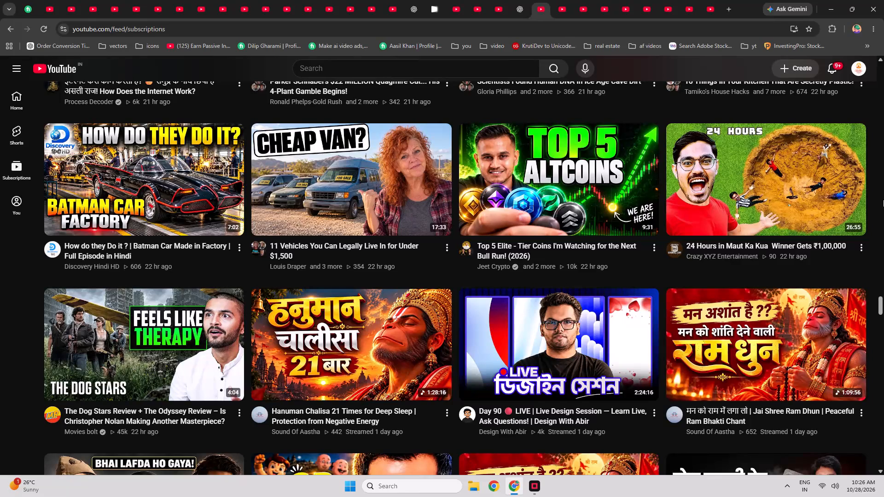
{"action": "scroll", "coordinate": [883, 199], "scroll_direction": "down", "scroll_amount": 1}
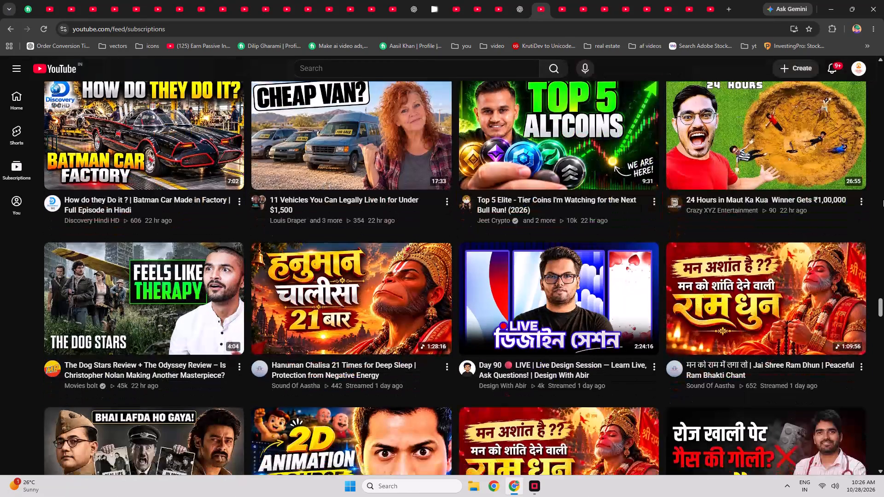
{"action": "scroll", "coordinate": [883, 199], "scroll_direction": "down", "scroll_amount": 7}
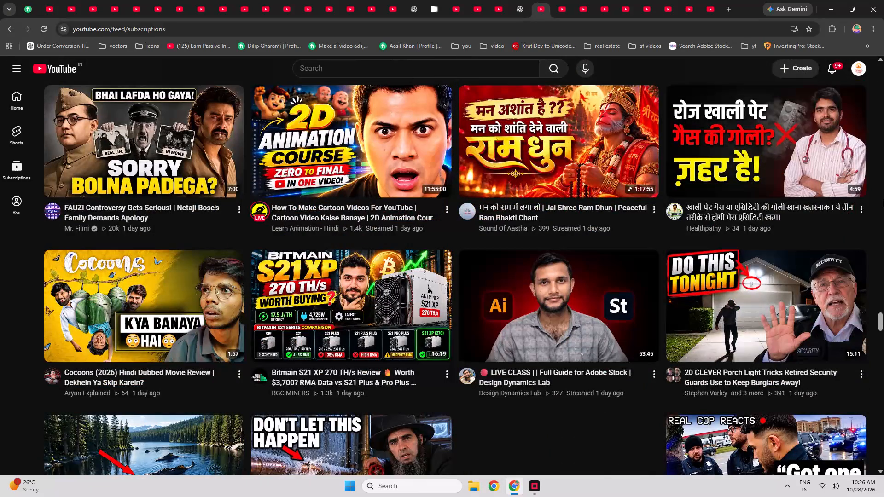
{"action": "scroll", "coordinate": [883, 199], "scroll_direction": "down", "scroll_amount": 5}
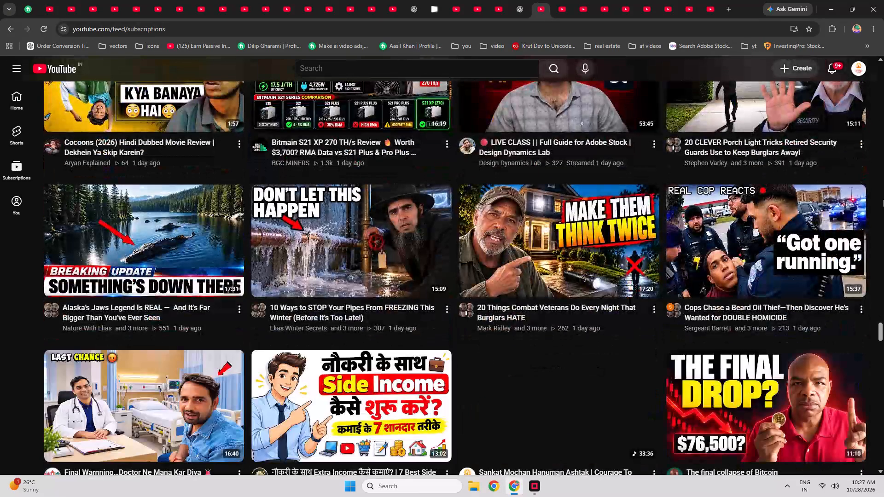
{"action": "scroll", "coordinate": [883, 199], "scroll_direction": "down", "scroll_amount": 5}
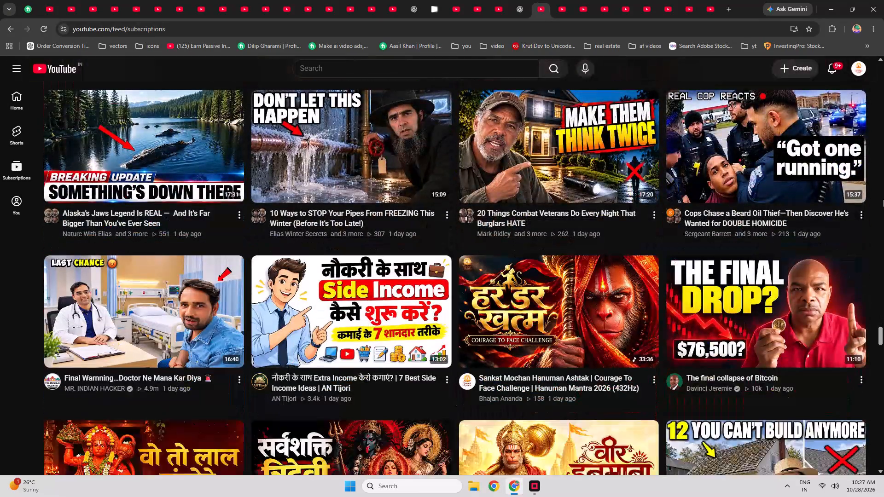
{"action": "scroll", "coordinate": [883, 199], "scroll_direction": "down", "scroll_amount": 7}
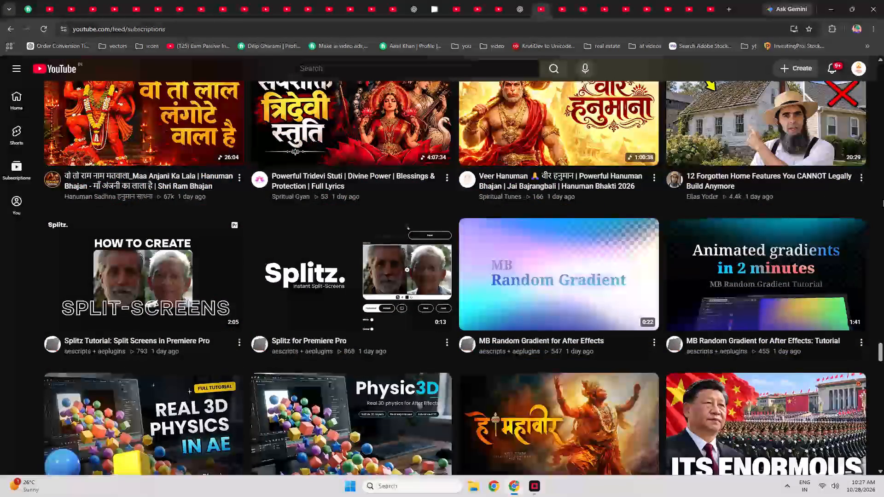
{"action": "scroll", "coordinate": [883, 199], "scroll_direction": "down", "scroll_amount": 6}
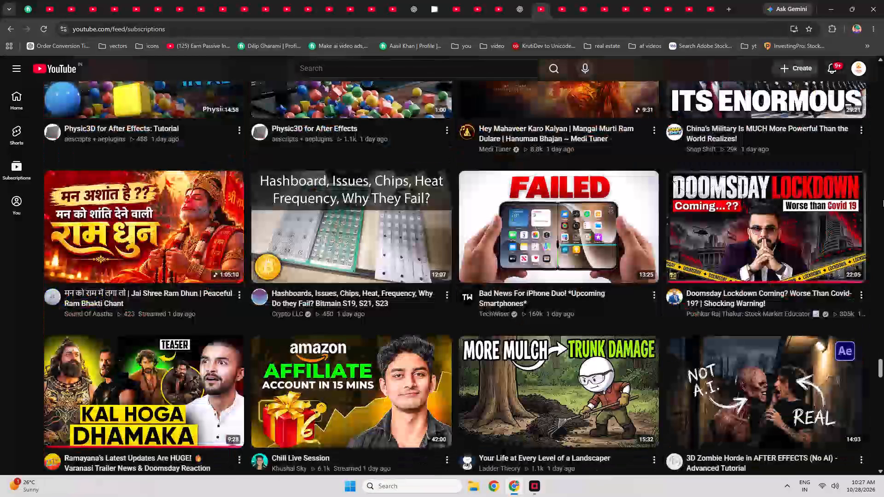
Close the Subscriptions feed tab and pause the Ramayana OTT Release Date video in the adjacent tab.
{"action": "middle_click", "coordinate": [543, 0]}
{"action": "key", "text": "space"}
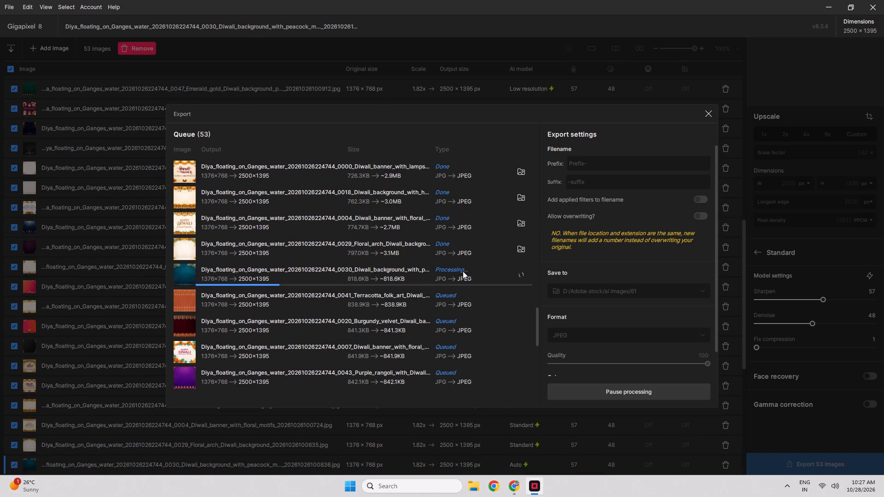
{"action": "scroll", "coordinate": [446, 252], "scroll_direction": "up", "scroll_amount": 1}
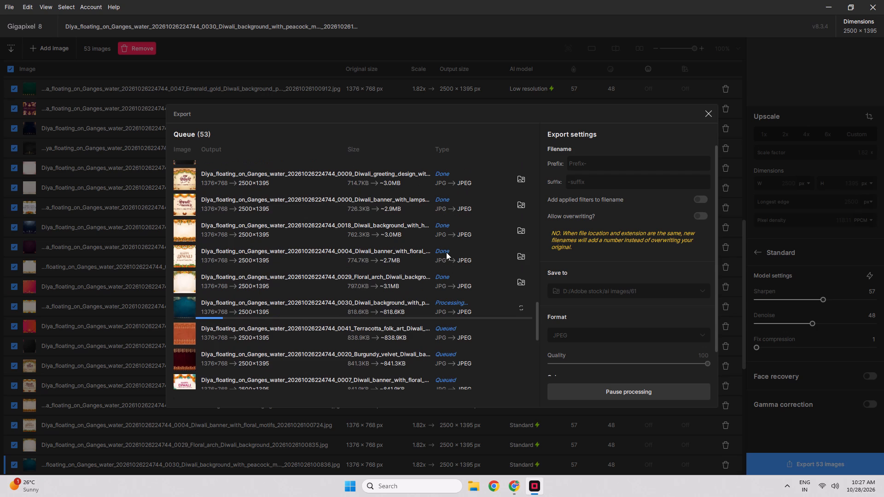
{"action": "scroll", "coordinate": [446, 252], "scroll_direction": "down", "scroll_amount": 6}
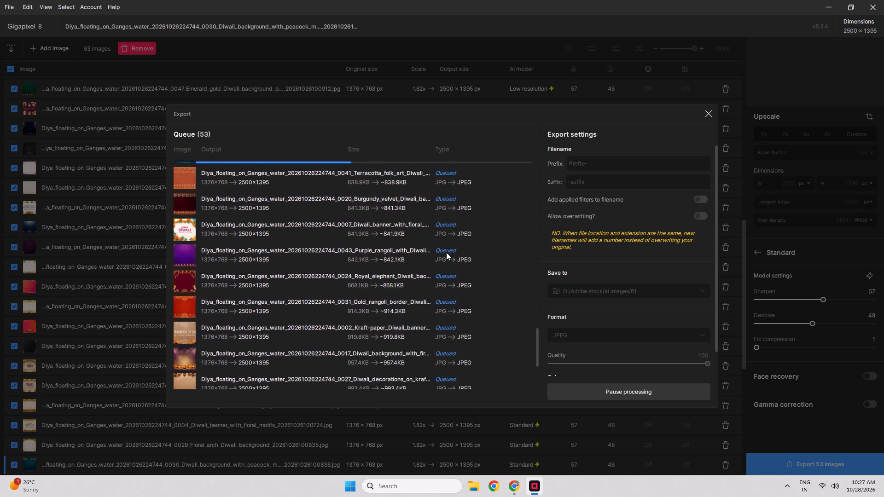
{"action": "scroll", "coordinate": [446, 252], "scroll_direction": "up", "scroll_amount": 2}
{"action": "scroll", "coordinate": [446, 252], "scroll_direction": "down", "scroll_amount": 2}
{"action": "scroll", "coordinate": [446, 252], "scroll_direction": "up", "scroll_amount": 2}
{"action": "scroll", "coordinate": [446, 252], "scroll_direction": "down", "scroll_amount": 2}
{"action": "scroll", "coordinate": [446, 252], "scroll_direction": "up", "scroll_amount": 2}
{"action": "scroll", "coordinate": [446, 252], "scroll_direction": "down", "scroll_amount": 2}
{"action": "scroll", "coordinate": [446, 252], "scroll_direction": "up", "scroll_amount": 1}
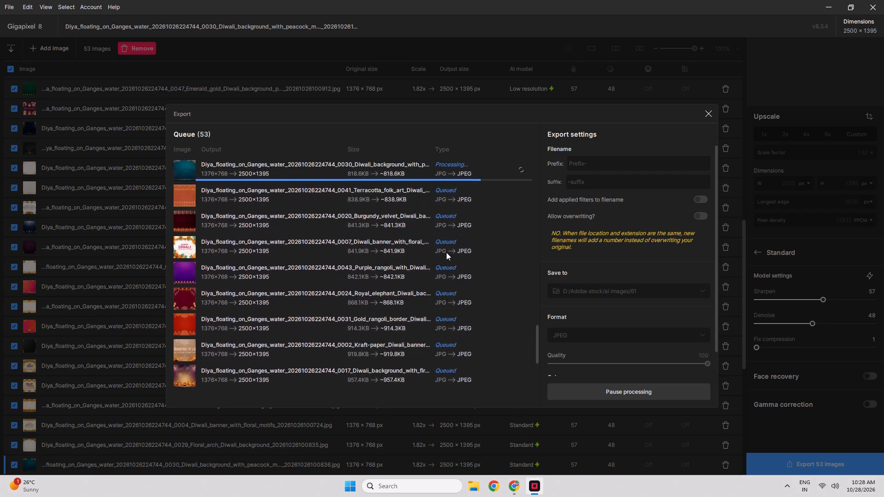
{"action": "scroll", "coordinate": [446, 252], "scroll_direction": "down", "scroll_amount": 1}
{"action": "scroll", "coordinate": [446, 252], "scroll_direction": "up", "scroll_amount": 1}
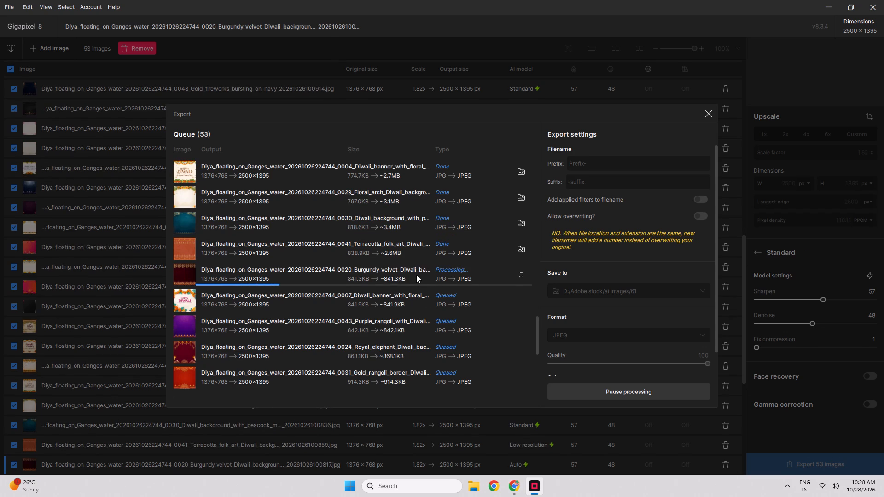
Monitor the export queue, checking the image being processed and the Diwali images still waiting through the end of the list.
{"action": "scroll", "coordinate": [416, 275], "scroll_direction": "down", "scroll_amount": 2}
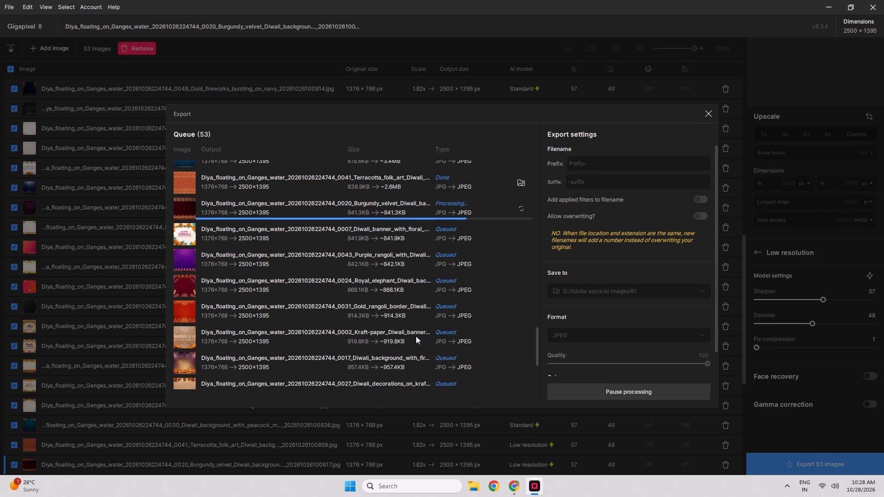
{"action": "scroll", "coordinate": [416, 336], "scroll_direction": "down", "scroll_amount": 1}
{"action": "scroll", "coordinate": [416, 336], "scroll_direction": "up", "scroll_amount": 1}
{"action": "scroll", "coordinate": [416, 336], "scroll_direction": "down", "scroll_amount": 7}
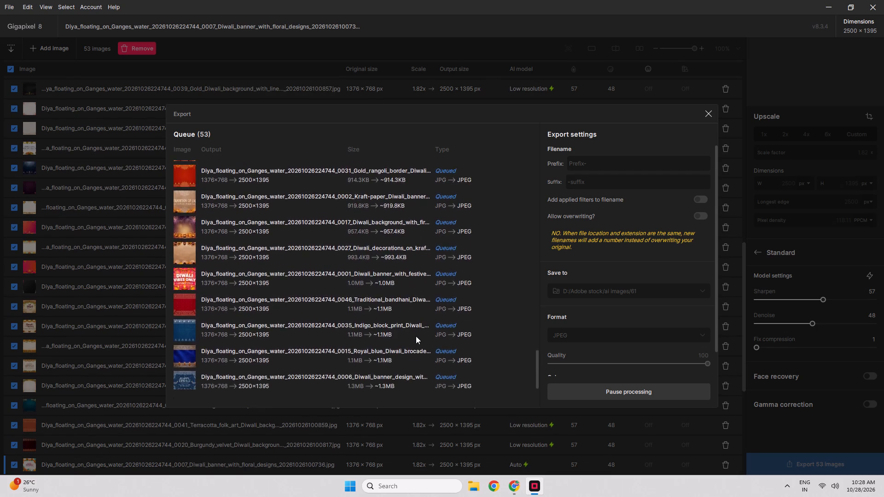
{"action": "scroll", "coordinate": [416, 336], "scroll_direction": "down", "scroll_amount": 4}
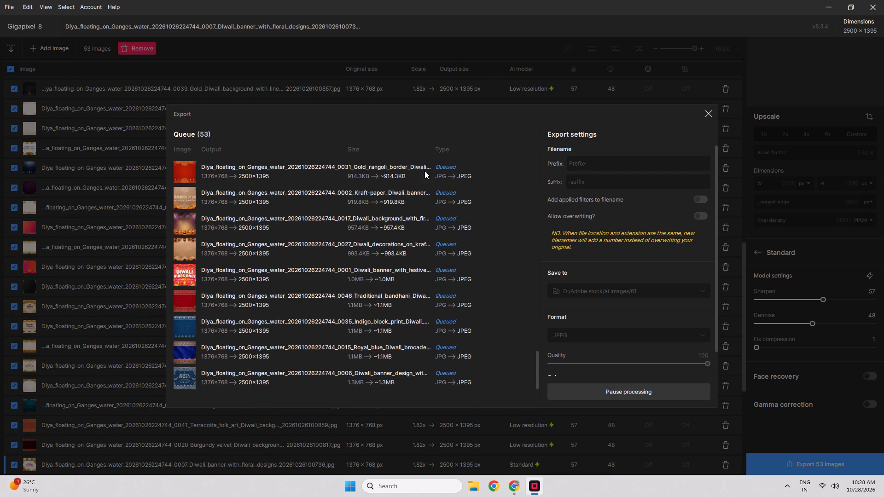
{"action": "scroll", "coordinate": [416, 179], "scroll_direction": "up", "scroll_amount": 2}
{"action": "scroll", "coordinate": [439, 374], "scroll_direction": "down", "scroll_amount": 3}
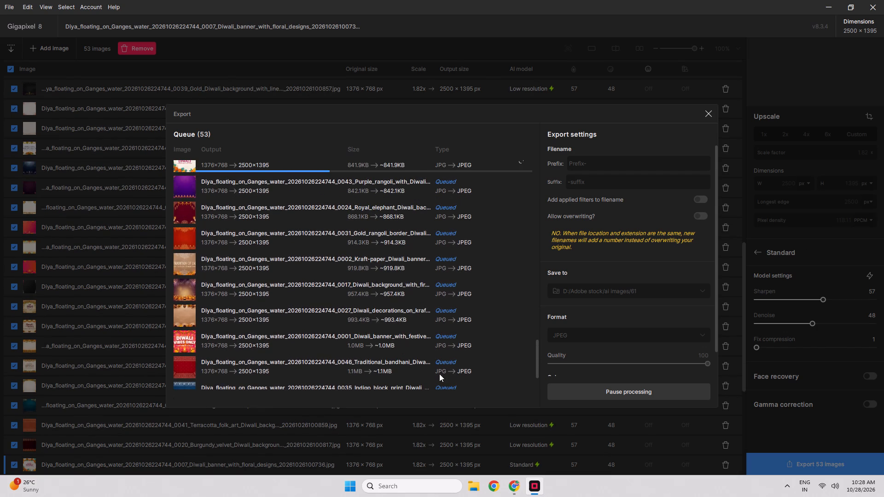
{"action": "scroll", "coordinate": [439, 374], "scroll_direction": "down", "scroll_amount": 12}
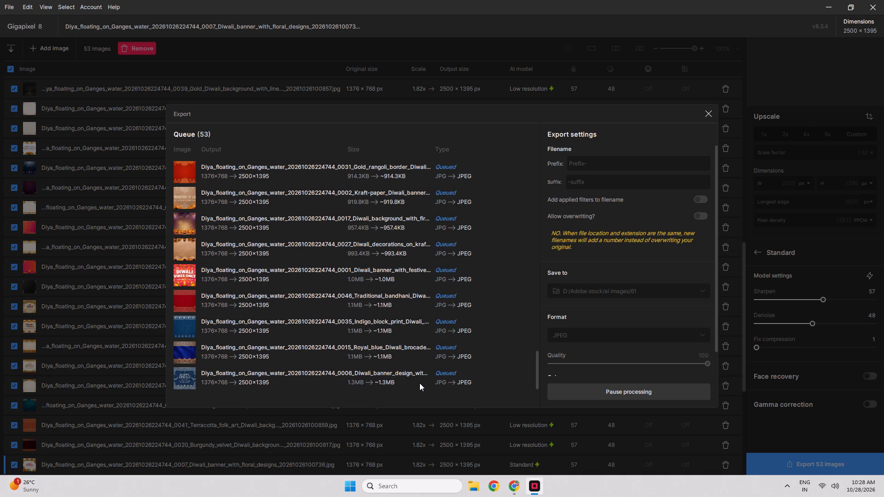
{"action": "scroll", "coordinate": [419, 383], "scroll_direction": "down", "scroll_amount": 4}
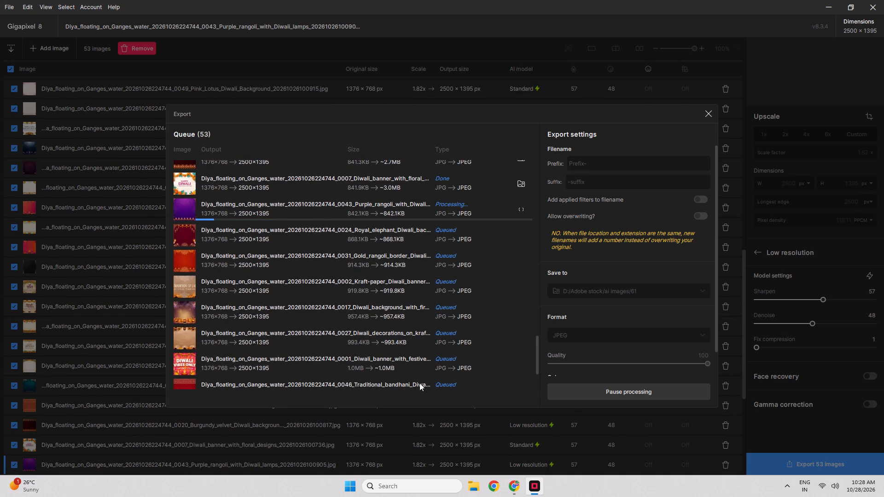
{"action": "scroll", "coordinate": [419, 383], "scroll_direction": "down", "scroll_amount": 5}
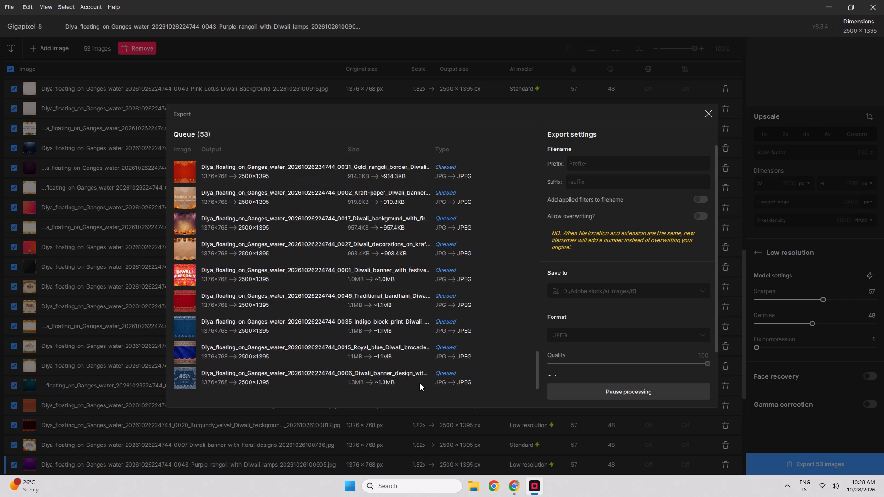
{"action": "scroll", "coordinate": [419, 383], "scroll_direction": "down", "scroll_amount": 3}
{"action": "scroll", "coordinate": [419, 383], "scroll_direction": "up", "scroll_amount": 3}
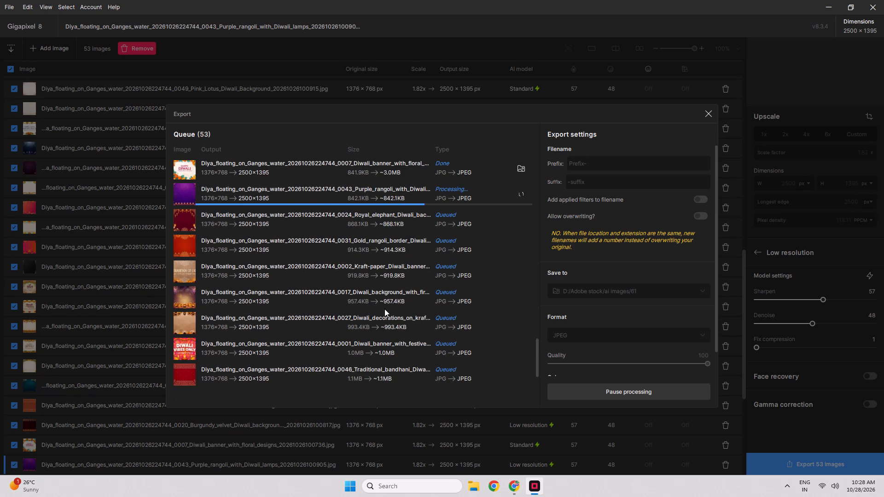
{"action": "scroll", "coordinate": [401, 311], "scroll_direction": "down", "scroll_amount": 4}
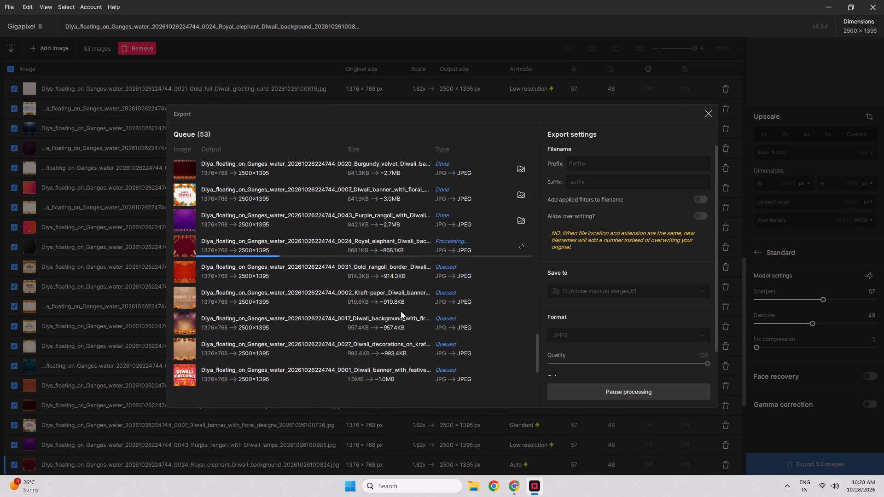
{"action": "scroll", "coordinate": [401, 311], "scroll_direction": "down", "scroll_amount": 1}
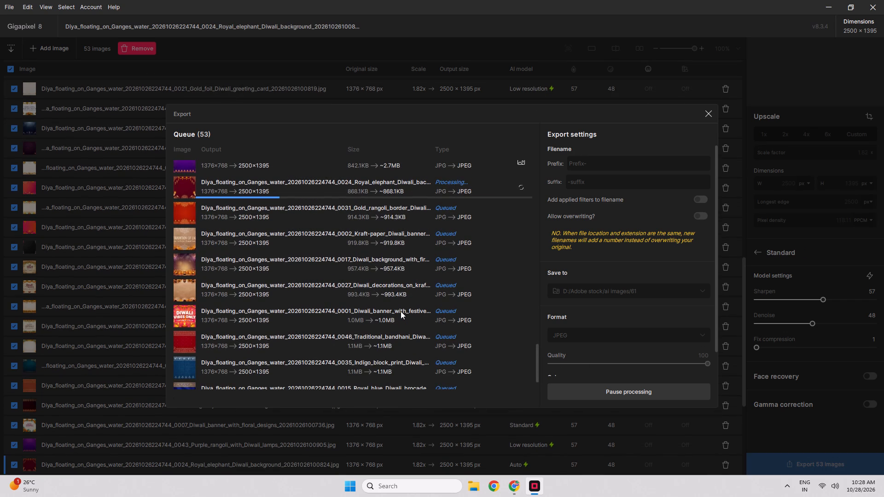
{"action": "scroll", "coordinate": [401, 311], "scroll_direction": "down", "scroll_amount": 3}
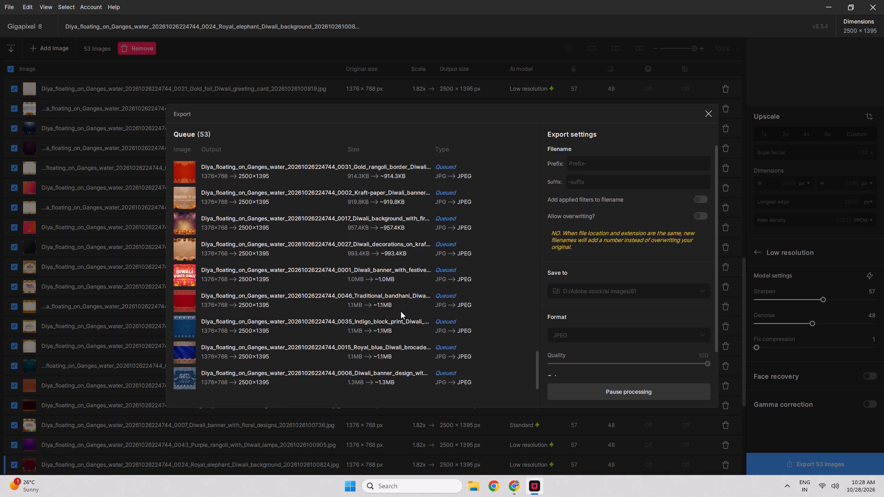
{"action": "scroll", "coordinate": [401, 311], "scroll_direction": "up", "scroll_amount": 3}
{"action": "scroll", "coordinate": [401, 311], "scroll_direction": "down", "scroll_amount": 1}
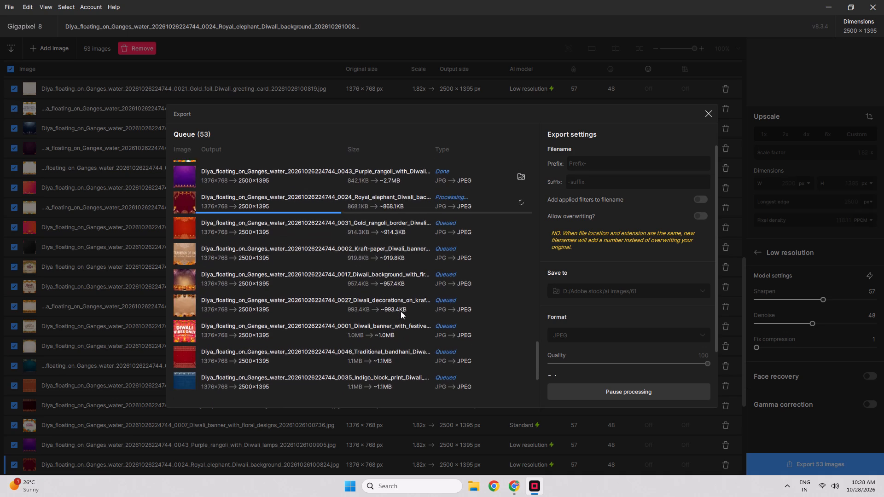
{"action": "scroll", "coordinate": [401, 311], "scroll_direction": "down", "scroll_amount": 5}
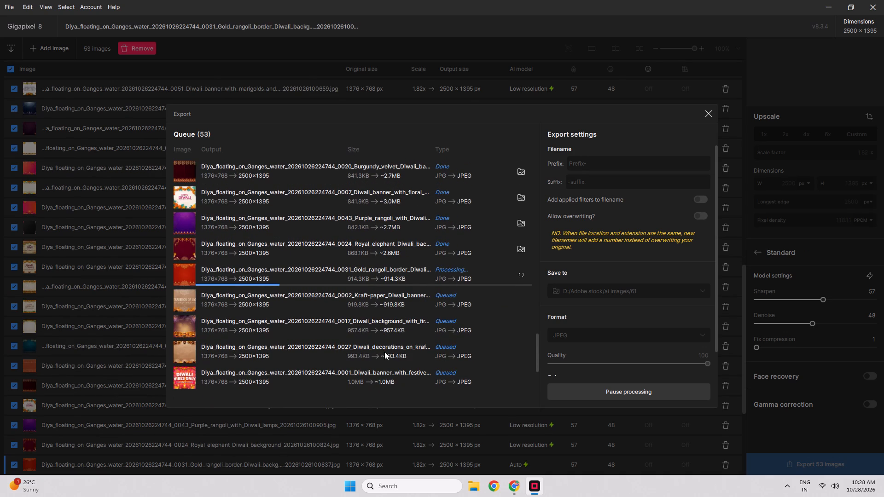
{"action": "scroll", "coordinate": [395, 318], "scroll_direction": "down", "scroll_amount": 3}
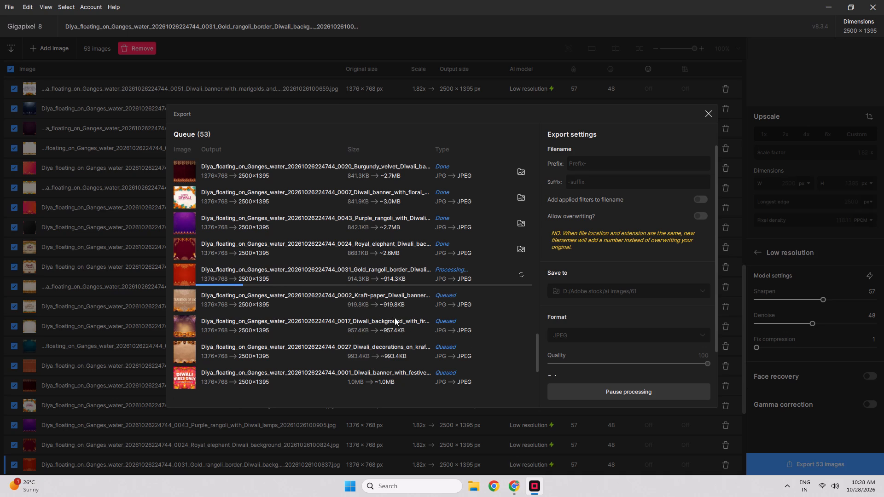
{"action": "scroll", "coordinate": [395, 318], "scroll_direction": "down", "scroll_amount": 12}
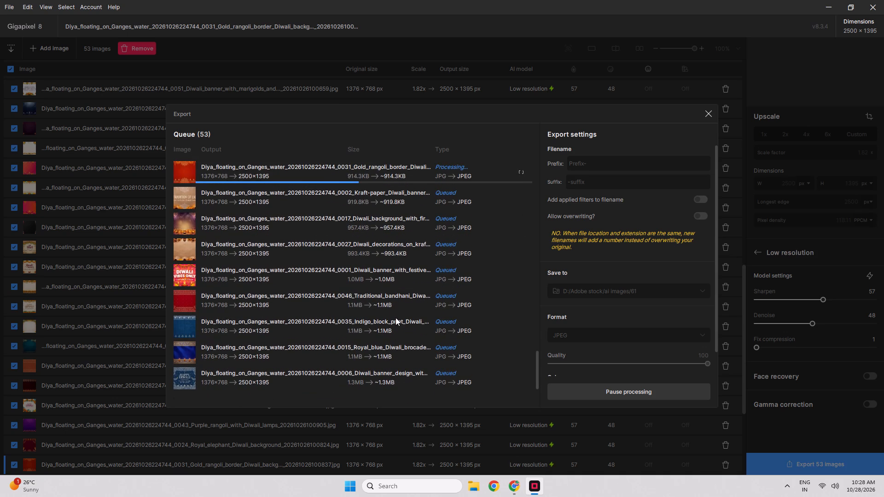
{"action": "scroll", "coordinate": [354, 314], "scroll_direction": "down", "scroll_amount": 4}
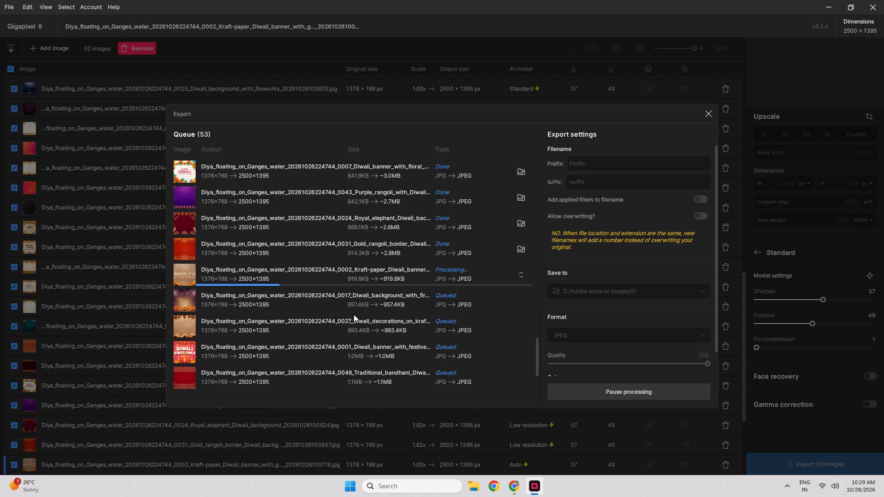
{"action": "scroll", "coordinate": [354, 314], "scroll_direction": "down", "scroll_amount": 9}
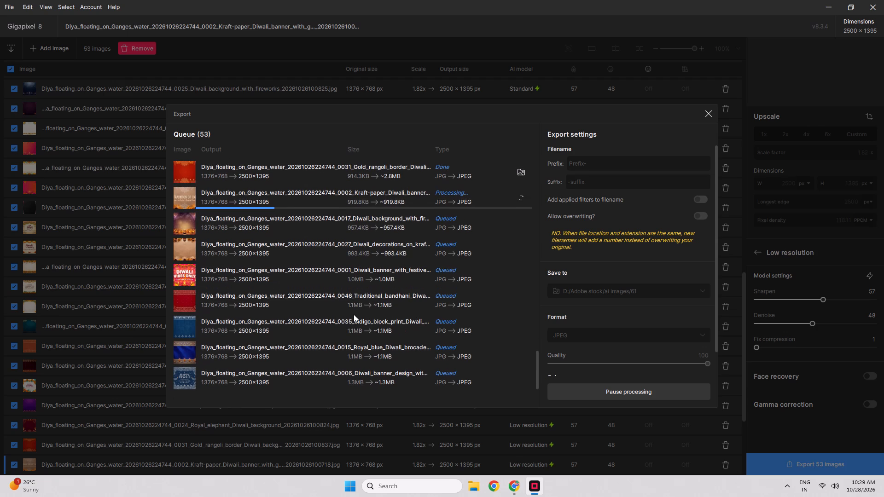
{"action": "scroll", "coordinate": [354, 314], "scroll_direction": "down", "scroll_amount": 4}
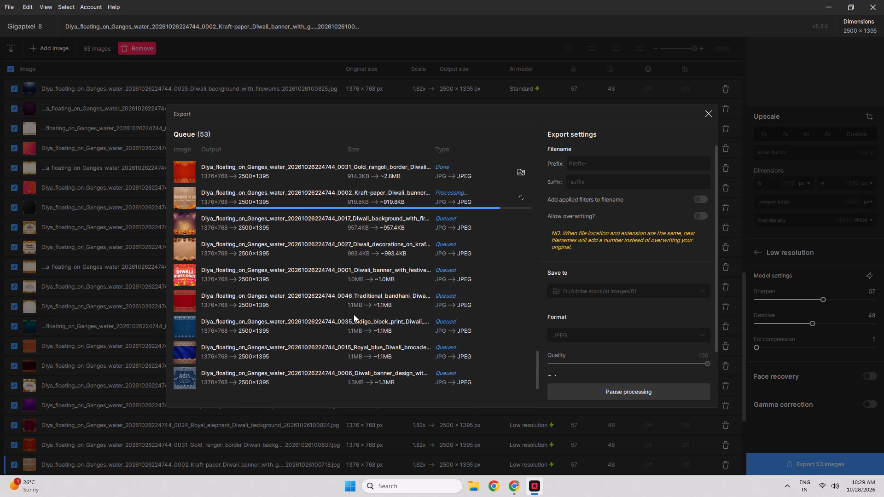
{"action": "scroll", "coordinate": [354, 314], "scroll_direction": "down", "scroll_amount": 4}
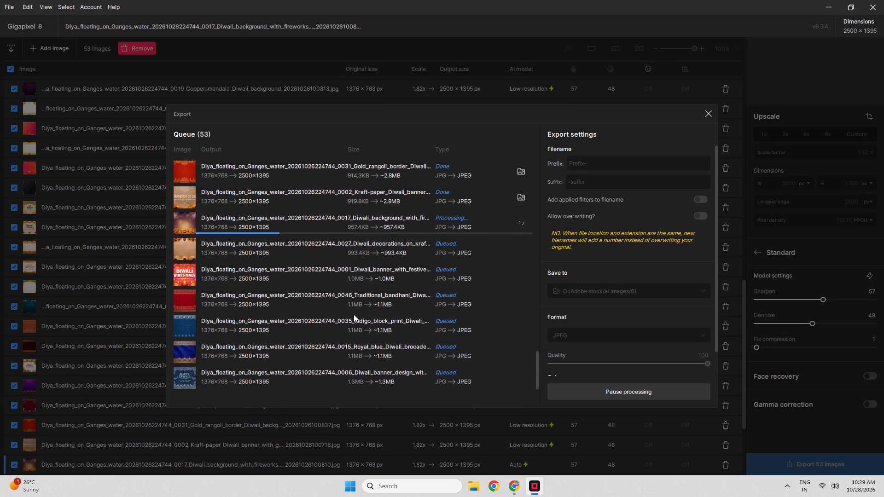
{"action": "scroll", "coordinate": [354, 314], "scroll_direction": "down", "scroll_amount": 3}
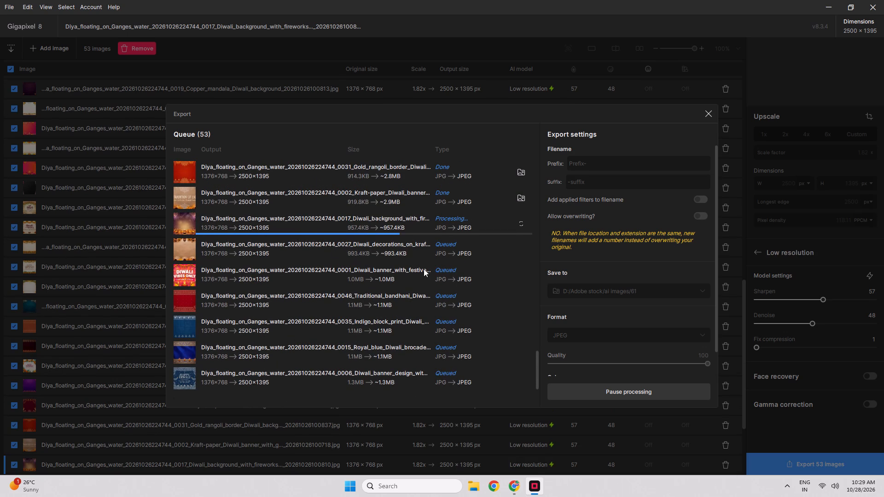
{"action": "scroll", "coordinate": [335, 248], "scroll_direction": "down", "scroll_amount": 4}
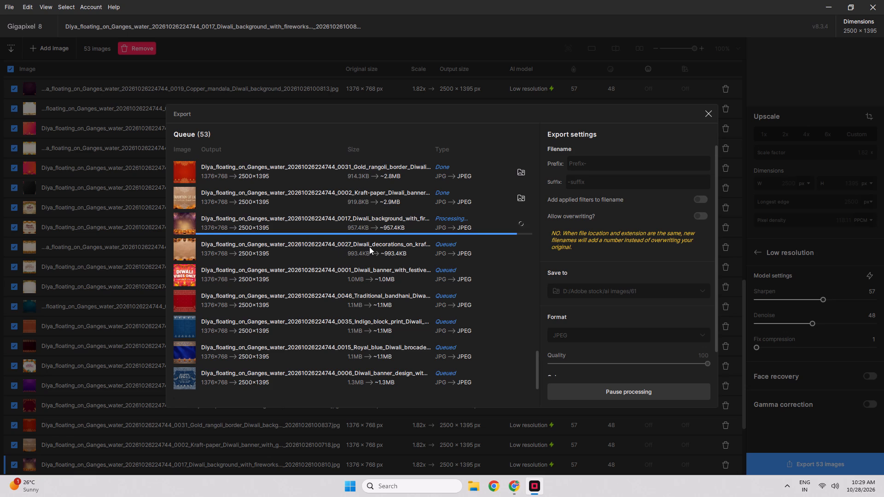
Review the status of recently processed images in the export queue, then return to the last queued ones.
{"action": "scroll", "coordinate": [370, 246], "scroll_direction": "up", "scroll_amount": 1}
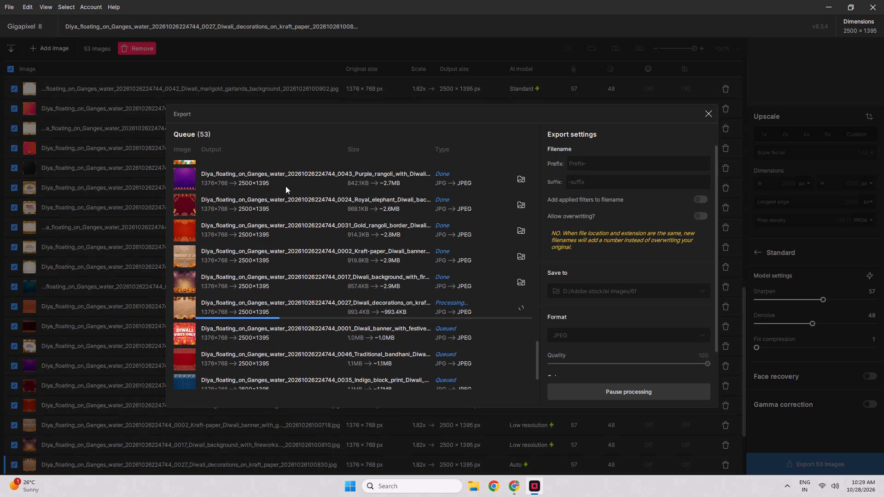
{"action": "scroll", "coordinate": [376, 326], "scroll_direction": "up", "scroll_amount": 3}
{"action": "scroll", "coordinate": [376, 326], "scroll_direction": "down", "scroll_amount": 4}
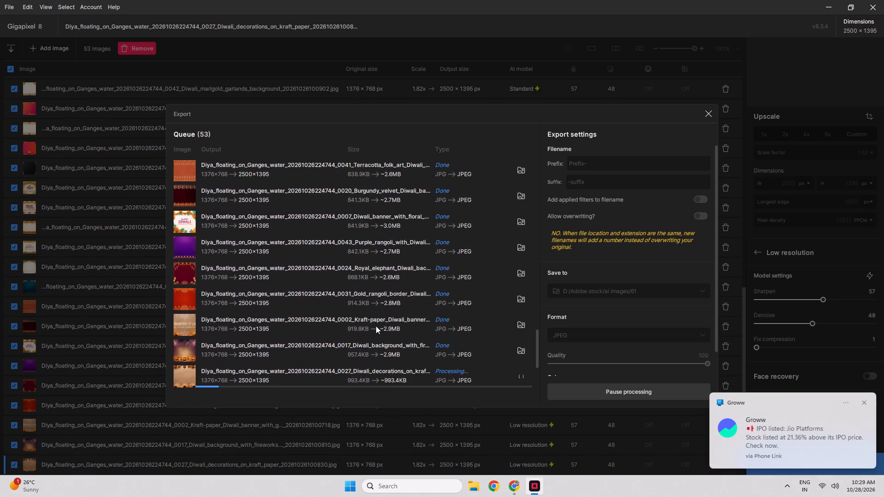
{"action": "scroll", "coordinate": [376, 326], "scroll_direction": "down", "scroll_amount": 19}
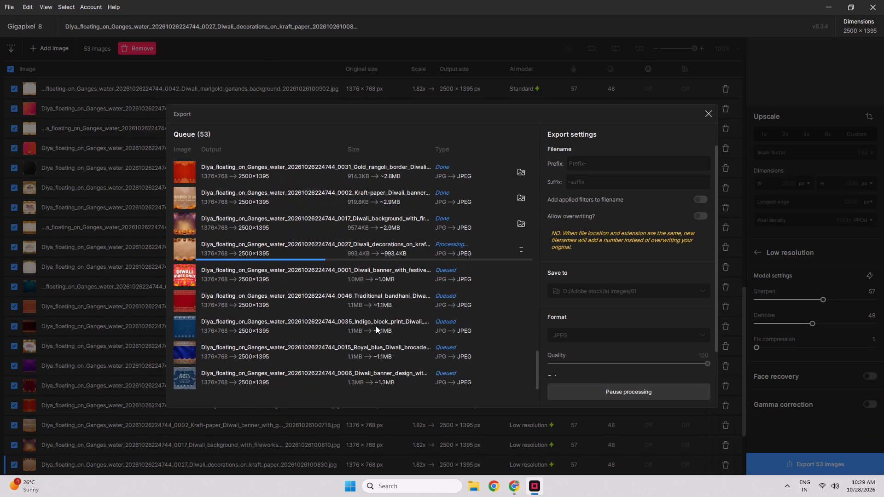
{"action": "scroll", "coordinate": [376, 326], "scroll_direction": "down", "scroll_amount": 4}
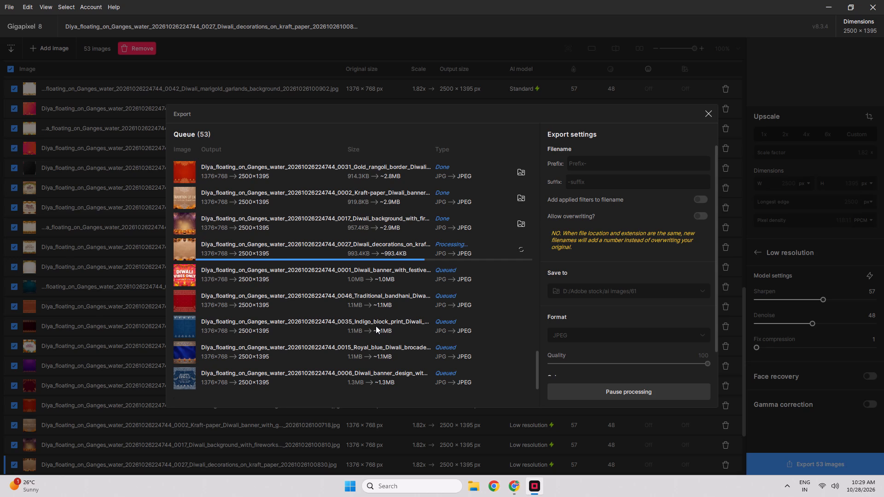
{"action": "scroll", "coordinate": [376, 326], "scroll_direction": "down", "scroll_amount": 3}
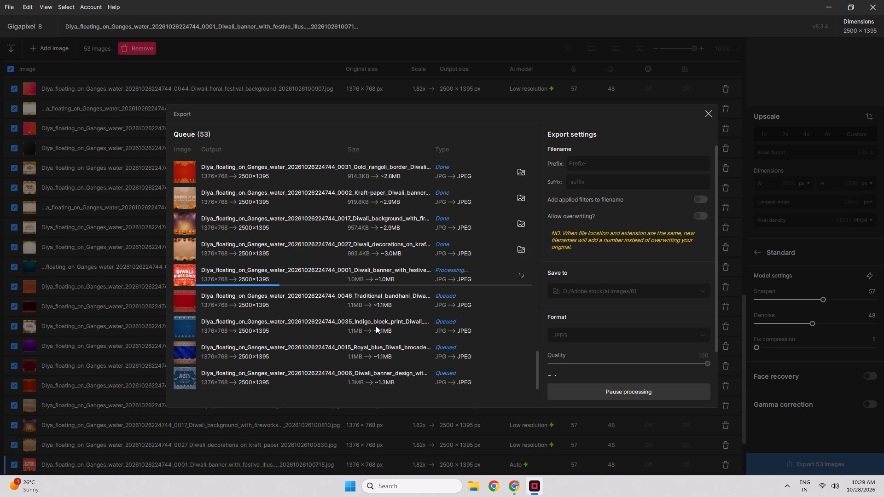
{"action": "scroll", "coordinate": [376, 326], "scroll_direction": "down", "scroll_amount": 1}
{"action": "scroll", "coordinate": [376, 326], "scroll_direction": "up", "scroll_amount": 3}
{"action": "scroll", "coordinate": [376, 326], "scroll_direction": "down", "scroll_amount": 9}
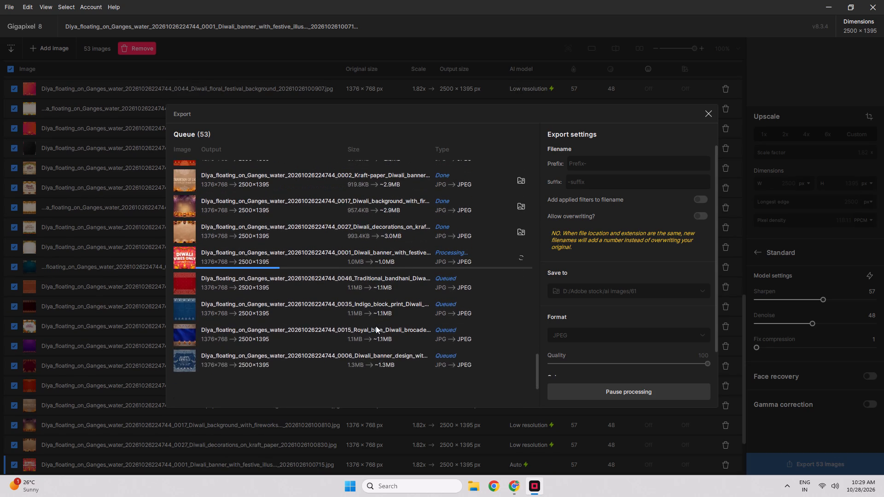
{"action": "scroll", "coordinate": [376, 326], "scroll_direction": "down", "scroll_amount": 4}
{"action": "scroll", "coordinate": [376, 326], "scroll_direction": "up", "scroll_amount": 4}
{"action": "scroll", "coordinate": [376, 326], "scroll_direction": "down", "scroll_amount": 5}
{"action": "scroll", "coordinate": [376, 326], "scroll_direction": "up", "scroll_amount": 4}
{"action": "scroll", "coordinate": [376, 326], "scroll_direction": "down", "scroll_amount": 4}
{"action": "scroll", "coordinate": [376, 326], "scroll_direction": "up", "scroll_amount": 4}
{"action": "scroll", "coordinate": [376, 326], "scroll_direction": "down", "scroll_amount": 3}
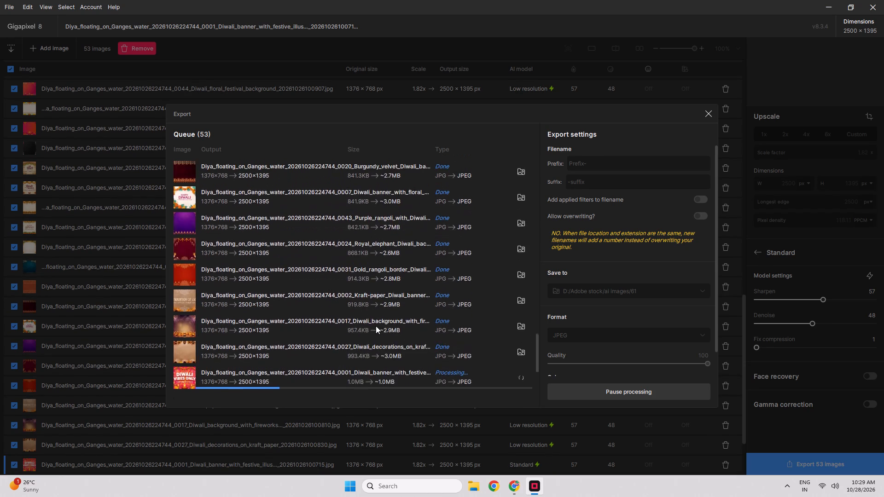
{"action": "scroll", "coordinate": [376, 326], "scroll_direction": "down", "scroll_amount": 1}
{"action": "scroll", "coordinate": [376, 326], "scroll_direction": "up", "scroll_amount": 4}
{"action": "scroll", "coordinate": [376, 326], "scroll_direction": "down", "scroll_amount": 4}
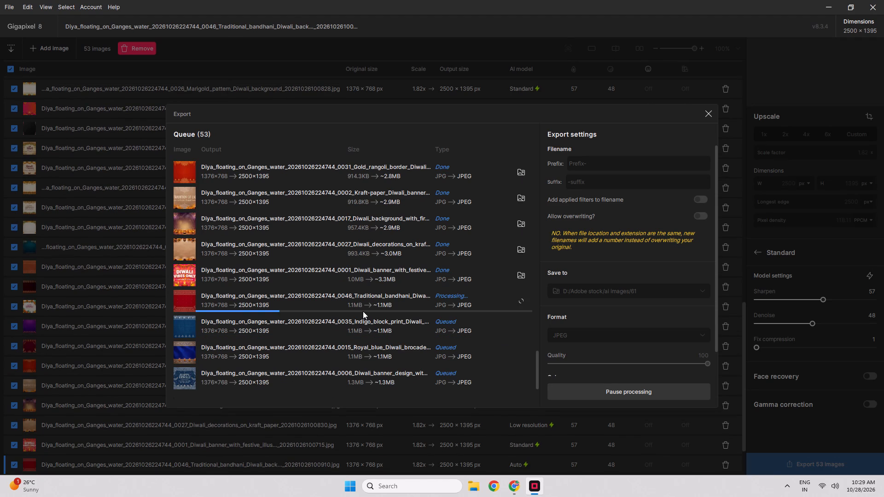
Monitor the export queue's progress on the bandhani, indigo block print and royal blue brocade Diwali images.
{"action": "scroll", "coordinate": [368, 299], "scroll_direction": "down", "scroll_amount": 4}
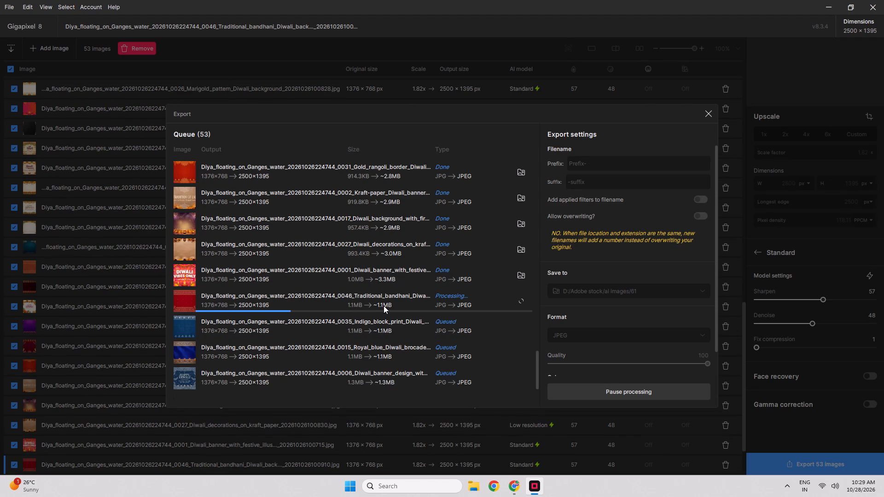
{"action": "scroll", "coordinate": [384, 306], "scroll_direction": "up", "scroll_amount": 2}
{"action": "scroll", "coordinate": [384, 306], "scroll_direction": "down", "scroll_amount": 9}
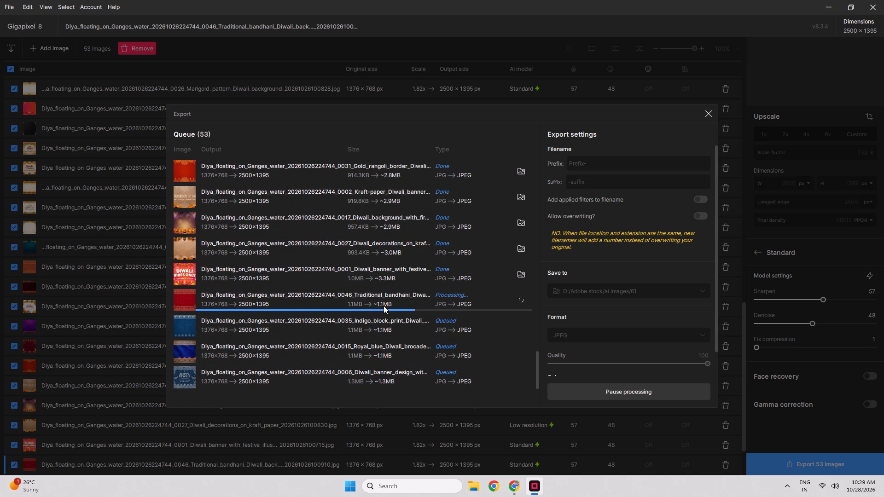
{"action": "scroll", "coordinate": [384, 306], "scroll_direction": "down", "scroll_amount": 7}
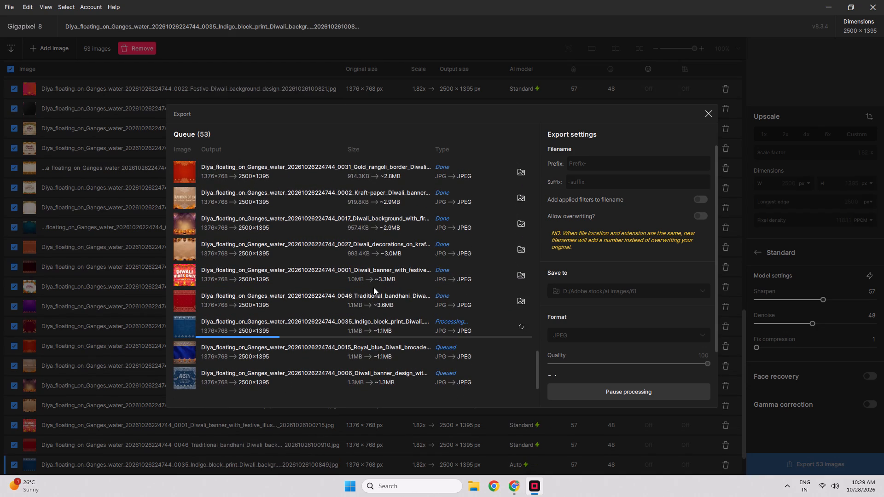
{"action": "scroll", "coordinate": [357, 327], "scroll_direction": "down", "scroll_amount": 4}
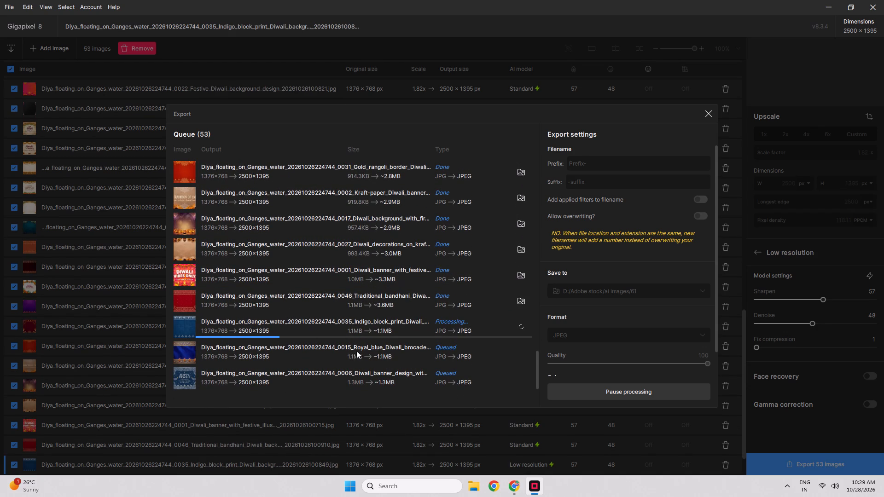
{"action": "scroll", "coordinate": [307, 306], "scroll_direction": "down", "scroll_amount": 1}
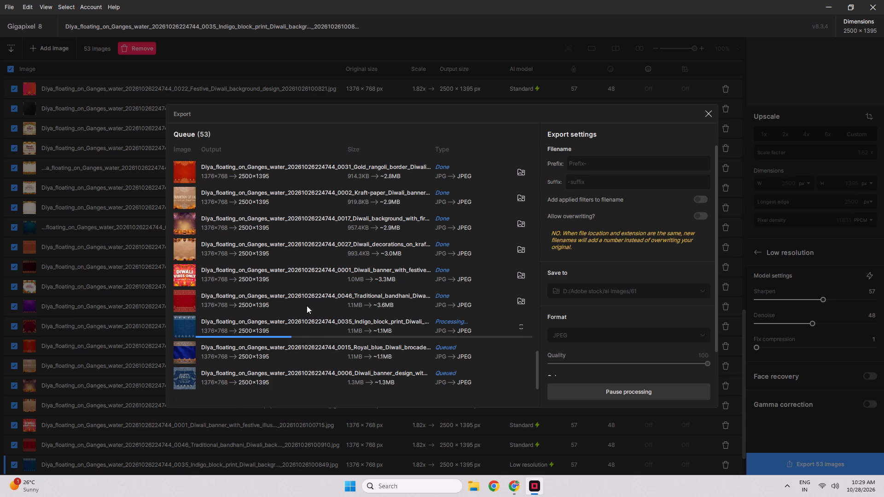
{"action": "scroll", "coordinate": [307, 306], "scroll_direction": "down", "scroll_amount": 9}
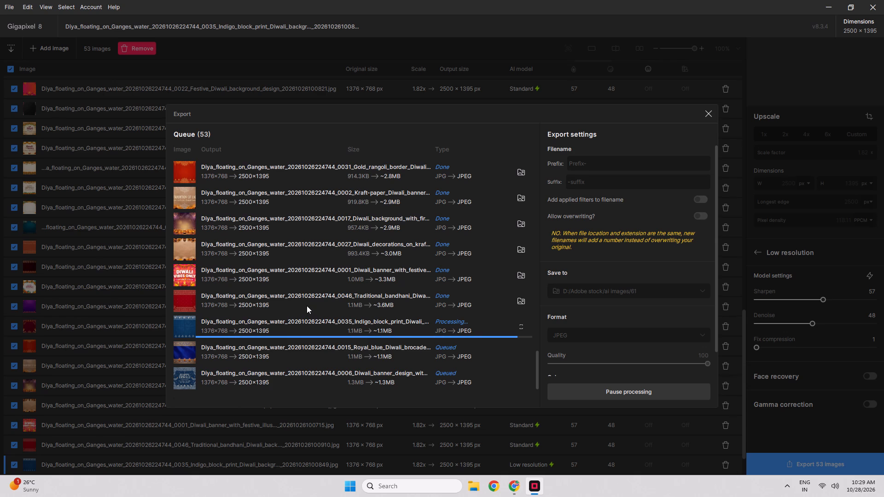
{"action": "scroll", "coordinate": [307, 306], "scroll_direction": "down", "scroll_amount": 2}
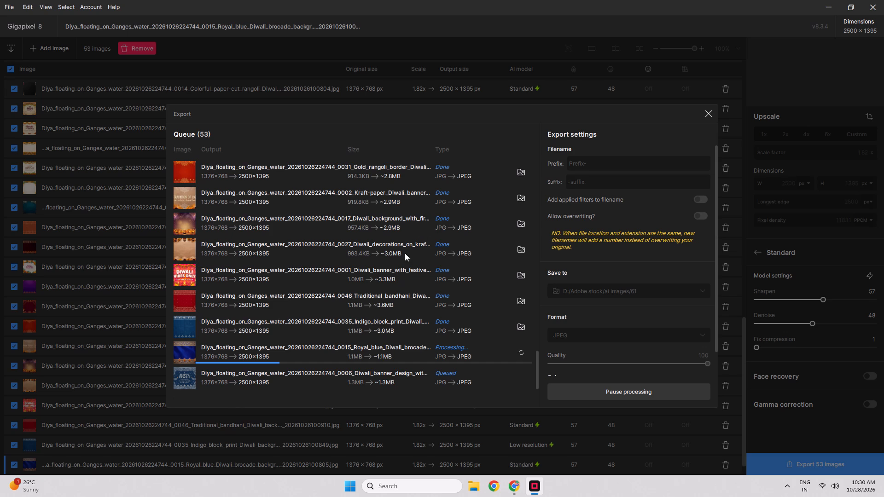
{"action": "scroll", "coordinate": [415, 263], "scroll_direction": "down", "scroll_amount": 7}
Check the statuses of the recently exported images and follow the last queued Diwali banner until the batch ends.
{"action": "scroll", "coordinate": [415, 257], "scroll_direction": "up", "scroll_amount": 1}
{"action": "scroll", "coordinate": [415, 257], "scroll_direction": "down", "scroll_amount": 3}
{"action": "scroll", "coordinate": [415, 257], "scroll_direction": "up", "scroll_amount": 1}
{"action": "scroll", "coordinate": [415, 257], "scroll_direction": "down", "scroll_amount": 2}
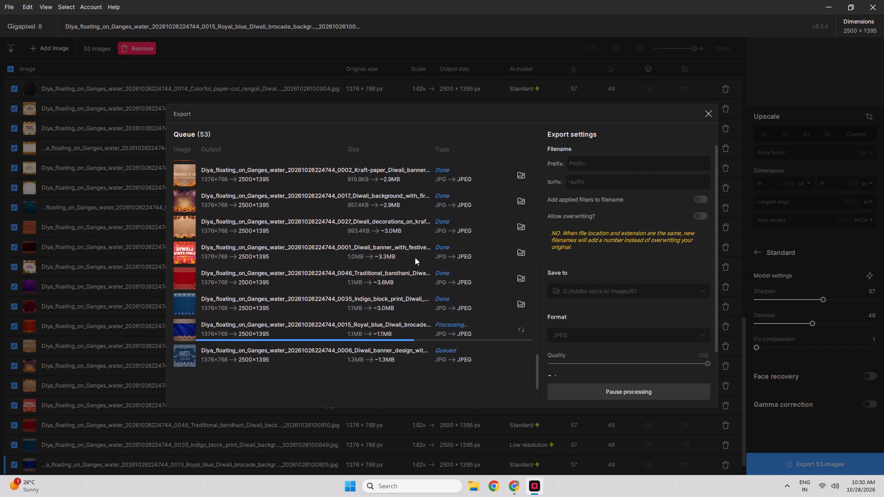
{"action": "scroll", "coordinate": [415, 257], "scroll_direction": "up", "scroll_amount": 1}
{"action": "scroll", "coordinate": [415, 257], "scroll_direction": "down", "scroll_amount": 1}
{"action": "scroll", "coordinate": [455, 255], "scroll_direction": "up", "scroll_amount": 1}
{"action": "scroll", "coordinate": [552, 274], "scroll_direction": "down", "scroll_amount": 2}
{"action": "scroll", "coordinate": [424, 265], "scroll_direction": "up", "scroll_amount": 2}
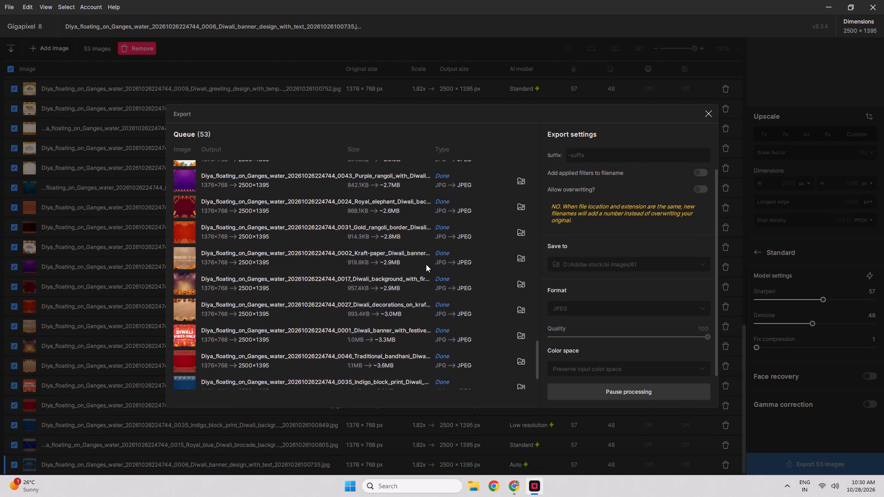
{"action": "scroll", "coordinate": [432, 268], "scroll_direction": "down", "scroll_amount": 3}
{"action": "scroll", "coordinate": [383, 268], "scroll_direction": "down", "scroll_amount": 1}
{"action": "scroll", "coordinate": [383, 268], "scroll_direction": "up", "scroll_amount": 1}
{"action": "scroll", "coordinate": [431, 274], "scroll_direction": "down", "scroll_amount": 2}
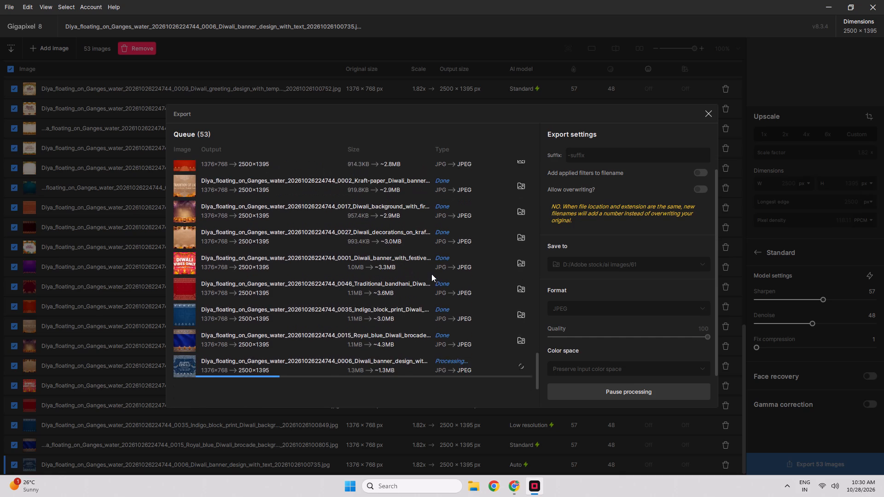
{"action": "scroll", "coordinate": [369, 269], "scroll_direction": "up", "scroll_amount": 1}
{"action": "scroll", "coordinate": [369, 269], "scroll_direction": "down", "scroll_amount": 1}
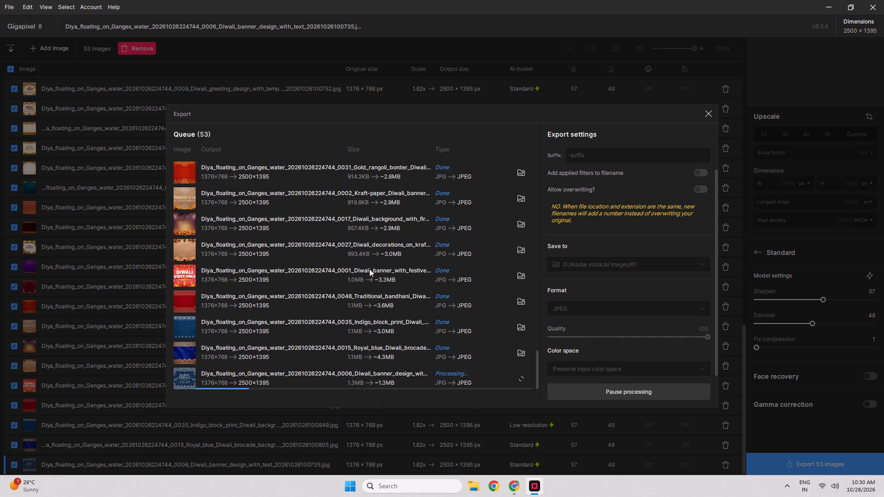
{"action": "scroll", "coordinate": [369, 269], "scroll_direction": "down", "scroll_amount": 3}
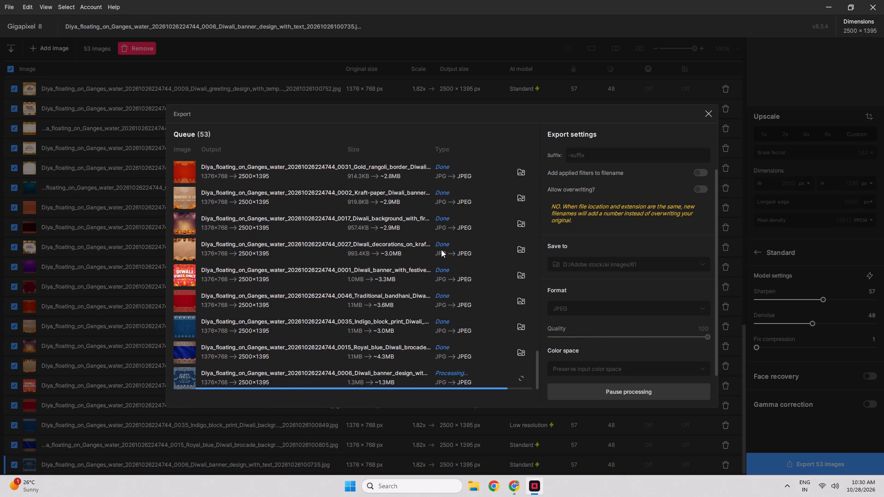
{"action": "scroll", "coordinate": [437, 244], "scroll_direction": "down", "scroll_amount": 2}
Close the Export window and exit Topaz Gigapixel AI.
{"action": "left_click", "coordinate": [584, 396]}
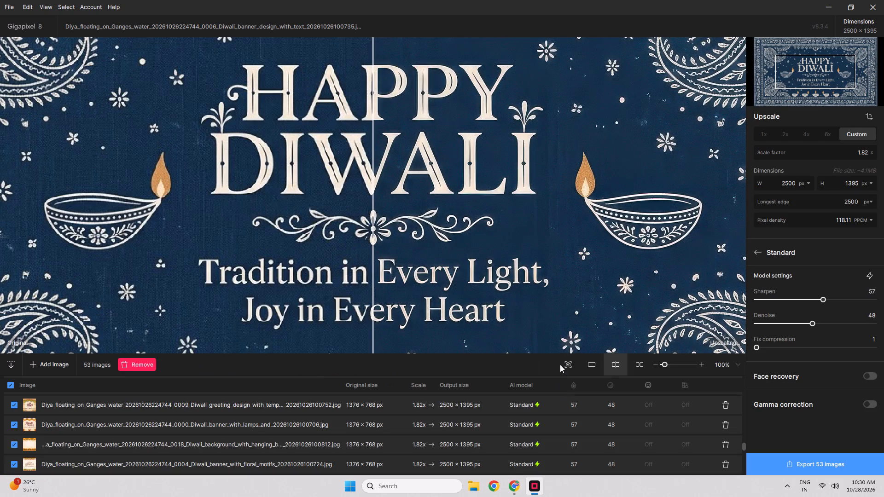
{"action": "left_click", "coordinate": [883, 0]}
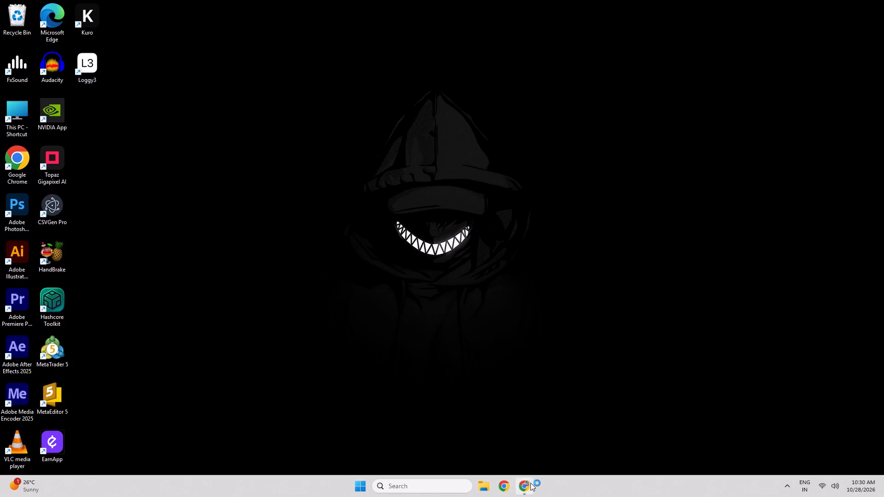
Open the Adobe Stock contributor site in a new Chrome tab and go to its Uploaded Files page.
{"action": "left_click", "coordinate": [530, 483]}
{"action": "left_click", "coordinate": [733, 4]}
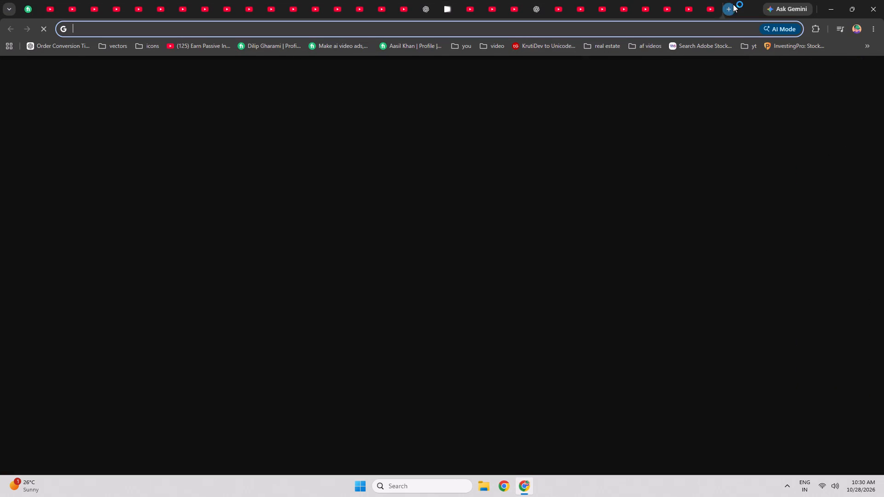
{"action": "key", "text": "c"}
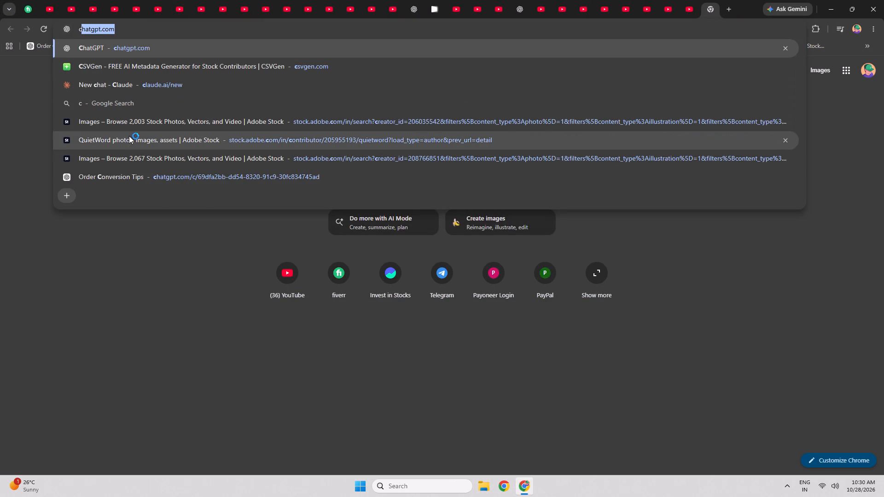
{"action": "key", "text": "o"}
{"action": "key", "text": "n"}
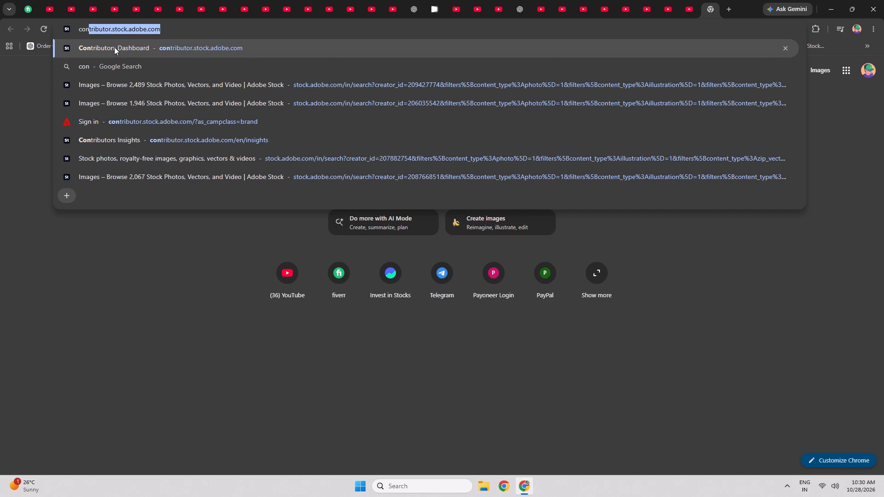
{"action": "left_click", "coordinate": [114, 47]}
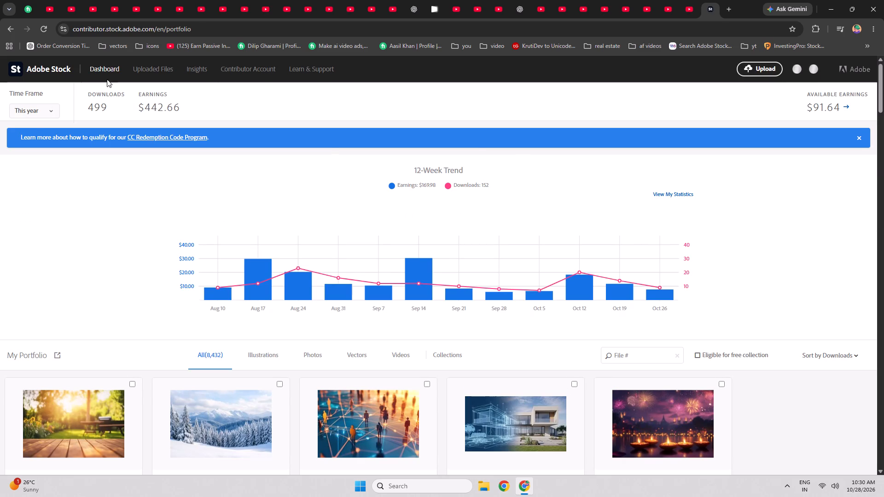
{"action": "left_click", "coordinate": [146, 68]}
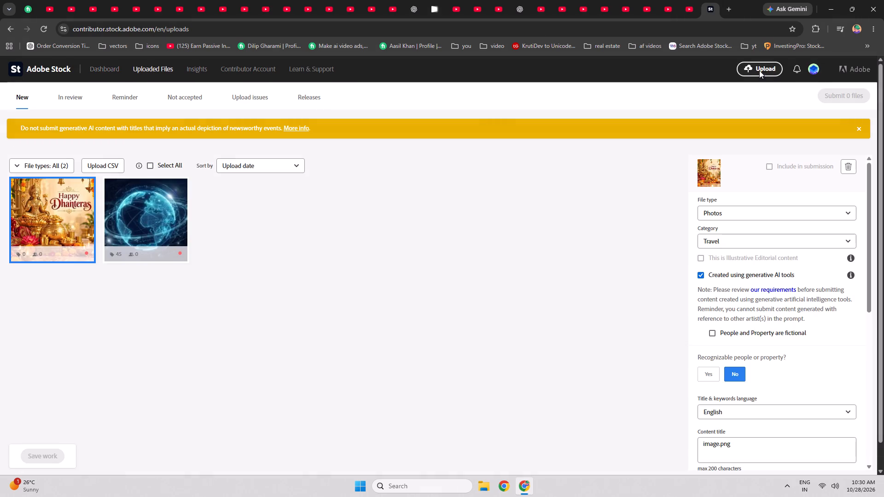
Start a new upload and, in the file picker, delete all the Diwali images in the New folder inside ai images.
{"action": "left_click", "coordinate": [758, 70]}
{"action": "left_click", "coordinate": [389, 273]}
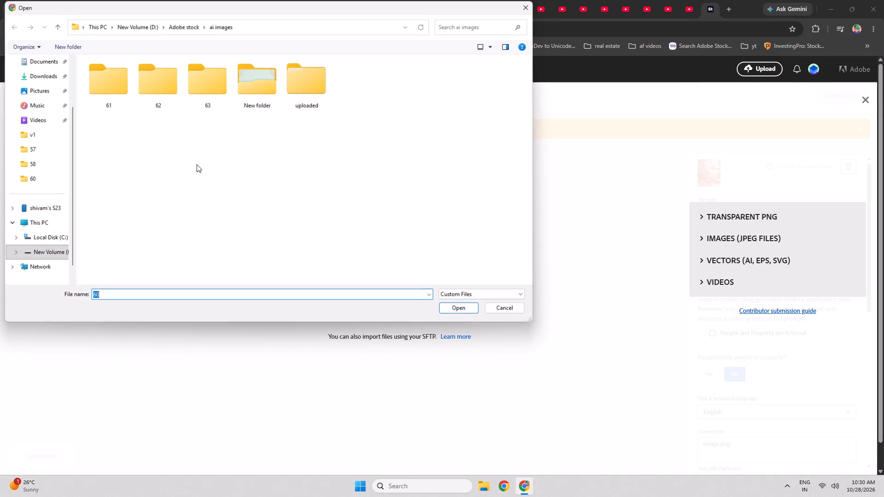
{"action": "double_click", "coordinate": [256, 82]}
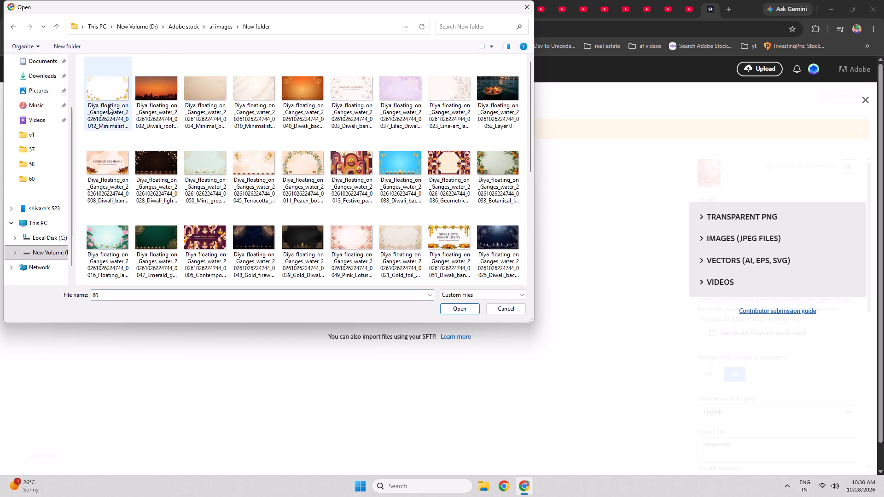
{"action": "scroll", "coordinate": [108, 108], "scroll_direction": "down", "scroll_amount": 9}
{"action": "left_click_drag", "start_coordinate": [509, 261], "coordinate": [0, 0]}
{"action": "key", "text": "Delete"}
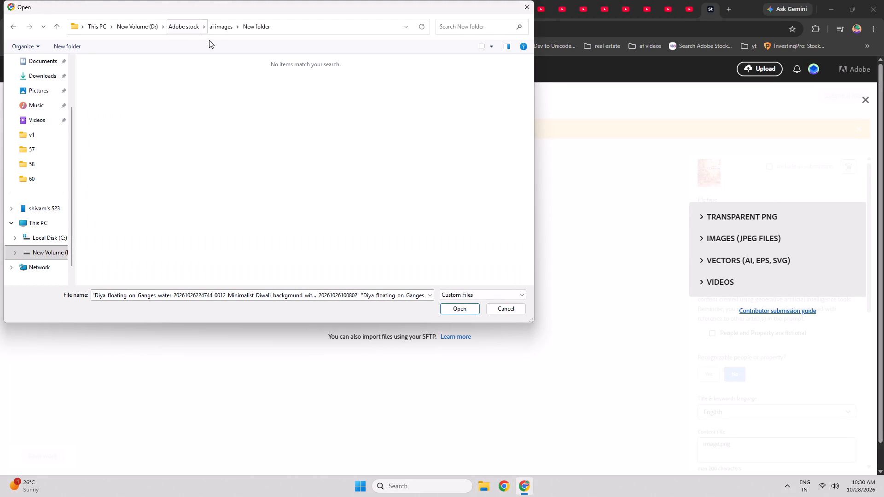
Select all the Diwali images in folder 61 inside ai images and upload them to Adobe Stock.
{"action": "left_click", "coordinate": [217, 32]}
{"action": "left_click", "coordinate": [81, 73]}
{"action": "double_click", "coordinate": [101, 75]}
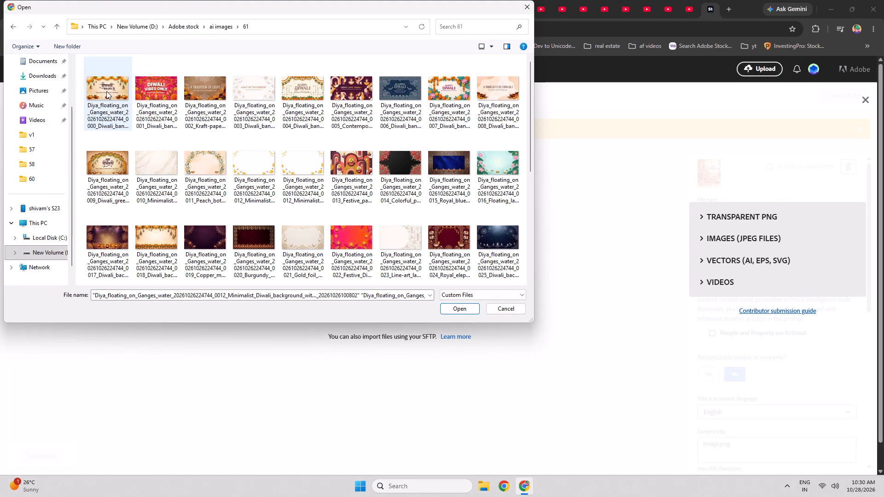
{"action": "left_click", "coordinate": [106, 91]}
{"action": "scroll", "coordinate": [155, 138], "scroll_direction": "down", "scroll_amount": 12}
{"action": "left_click", "coordinate": [482, 253], "text": "shift"}
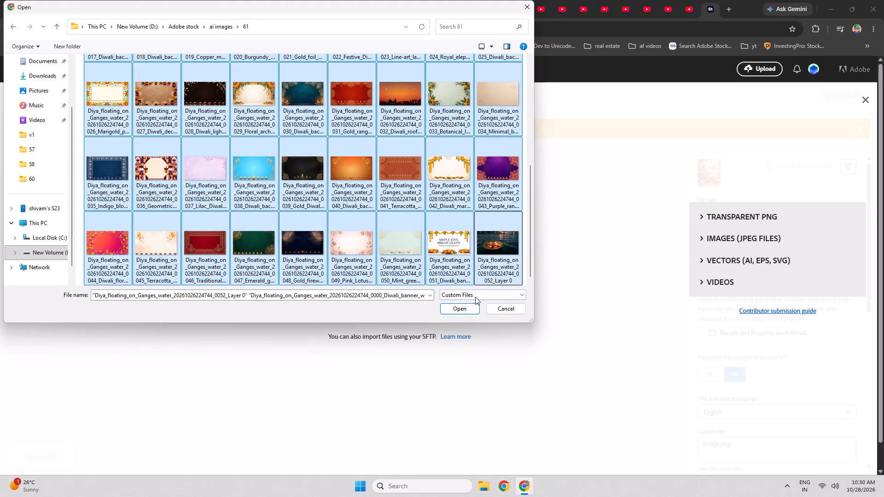
{"action": "left_click", "coordinate": [465, 308]}
Launch CSVGen Pro, load all the Diwali images from folder 61 inside ai images, and maximize its window.
{"action": "left_click", "coordinate": [837, 0]}
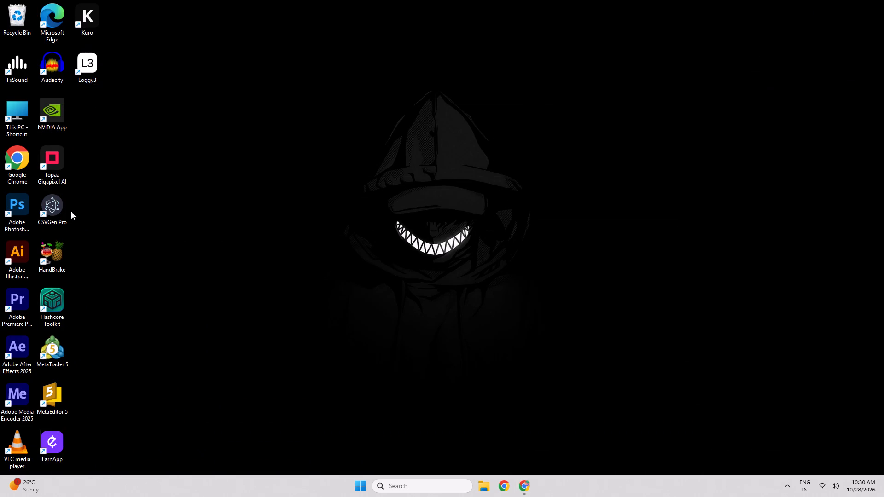
{"action": "double_click", "coordinate": [60, 209]}
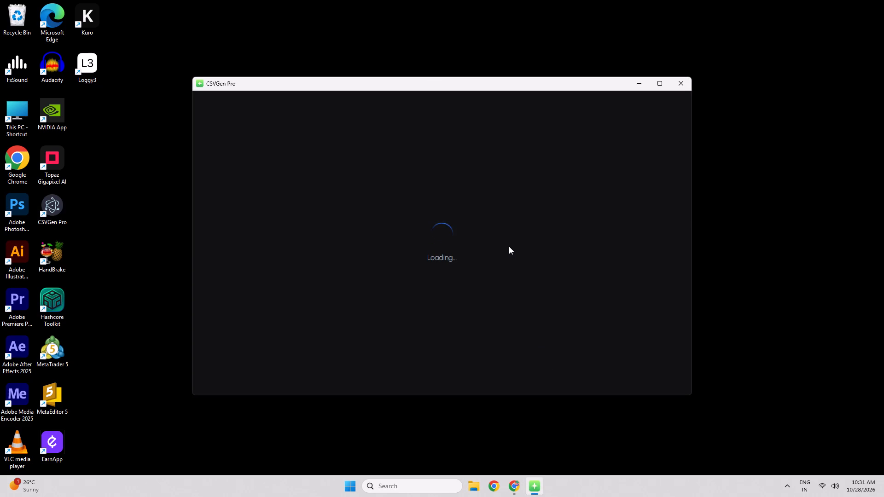
{"action": "left_click", "coordinate": [453, 136]}
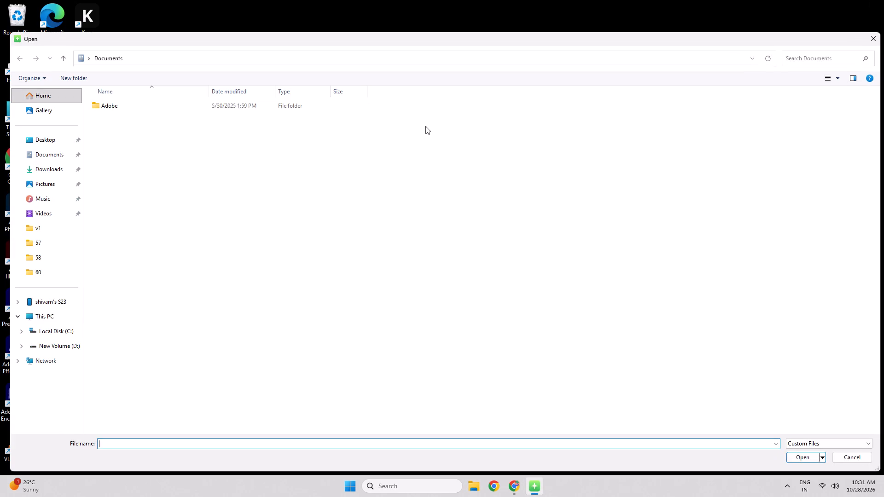
{"action": "left_click", "coordinate": [35, 276]}
{"action": "left_click", "coordinate": [259, 57]}
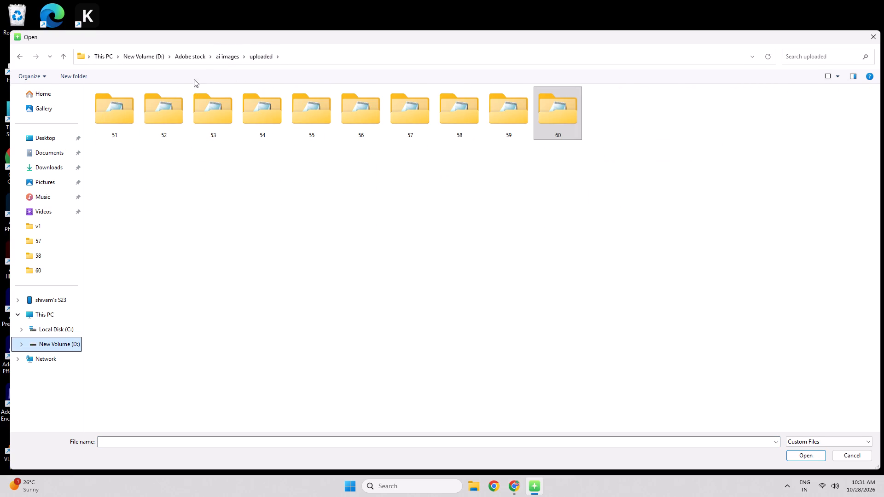
{"action": "left_click", "coordinate": [231, 55]}
{"action": "double_click", "coordinate": [118, 111]}
{"action": "left_click", "coordinate": [118, 111]}
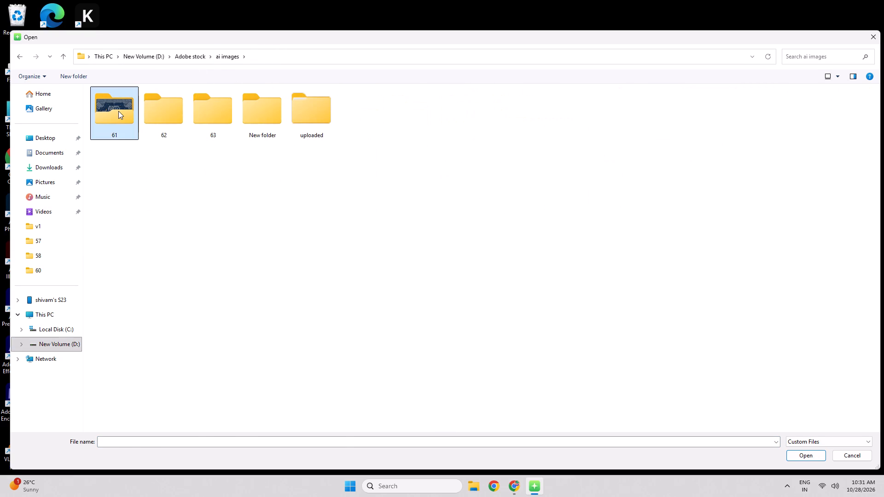
{"action": "left_click", "coordinate": [372, 357], "text": "shift"}
{"action": "left_click", "coordinate": [809, 459]}
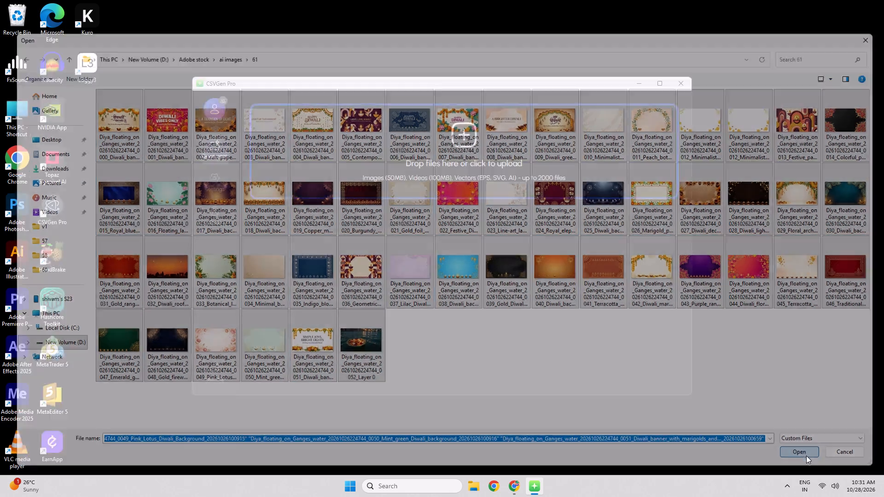
{"action": "left_click", "coordinate": [663, 83]}
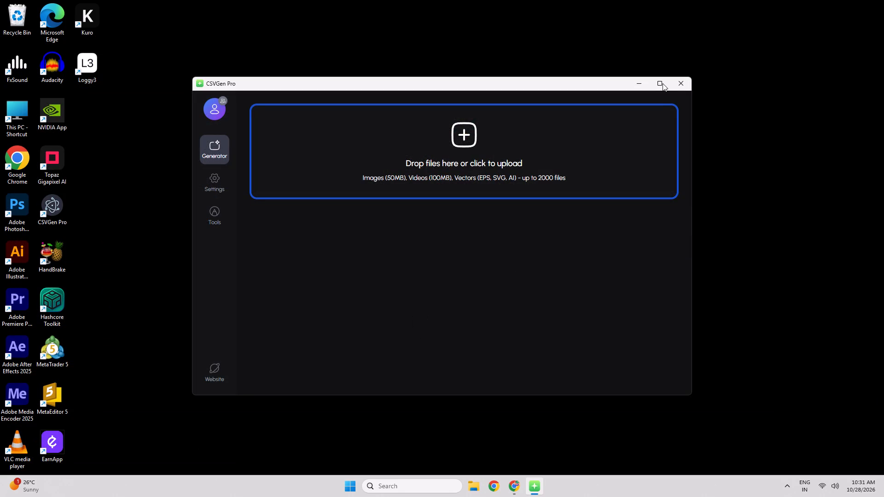
Switch to Chrome and examine why Adobe Stock rejected the uploads and which Diwali files are affected.
{"action": "left_click", "coordinate": [515, 482]}
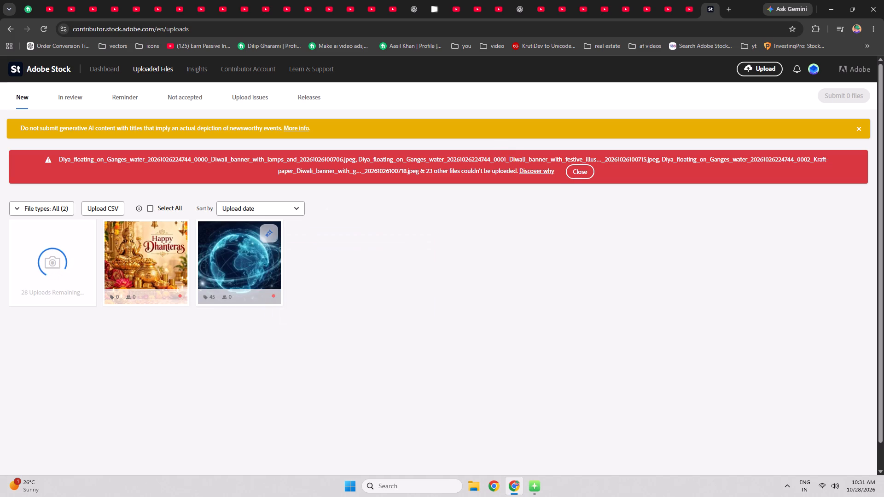
{"action": "left_click", "coordinate": [529, 173]}
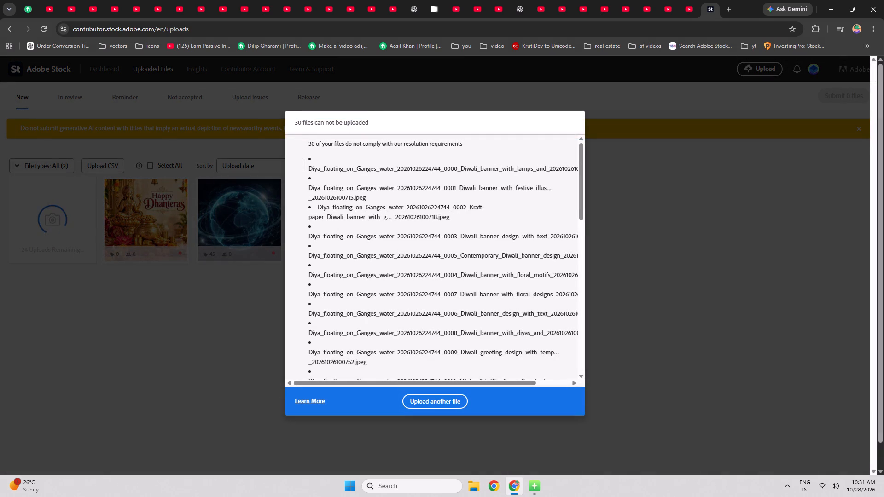
{"action": "scroll", "coordinate": [401, 258], "scroll_direction": "down", "scroll_amount": 5}
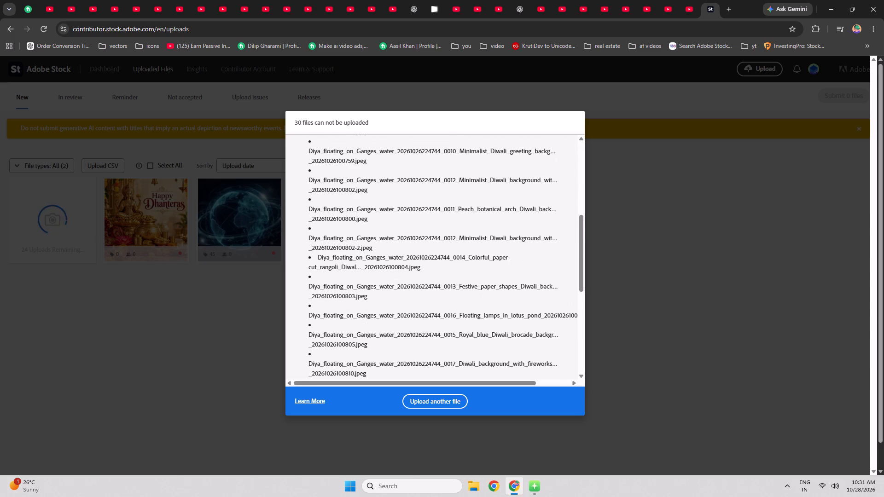
{"action": "scroll", "coordinate": [401, 258], "scroll_direction": "down", "scroll_amount": 16}
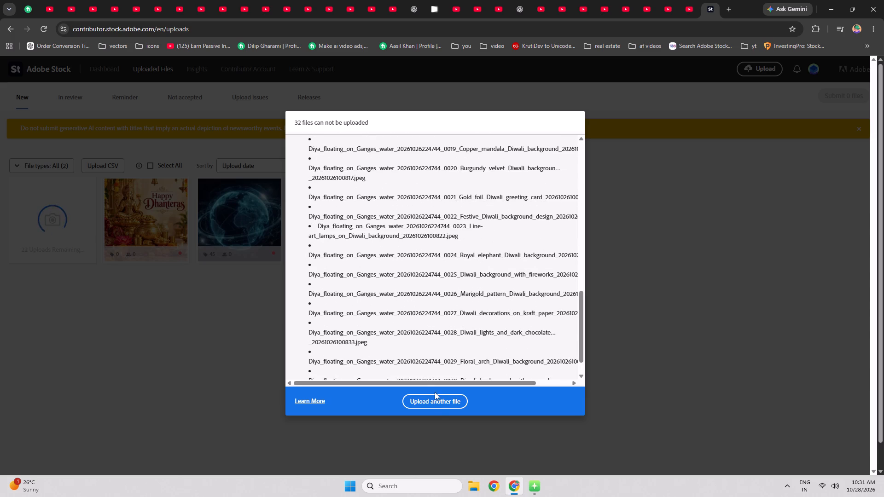
{"action": "left_click", "coordinate": [645, 214]}
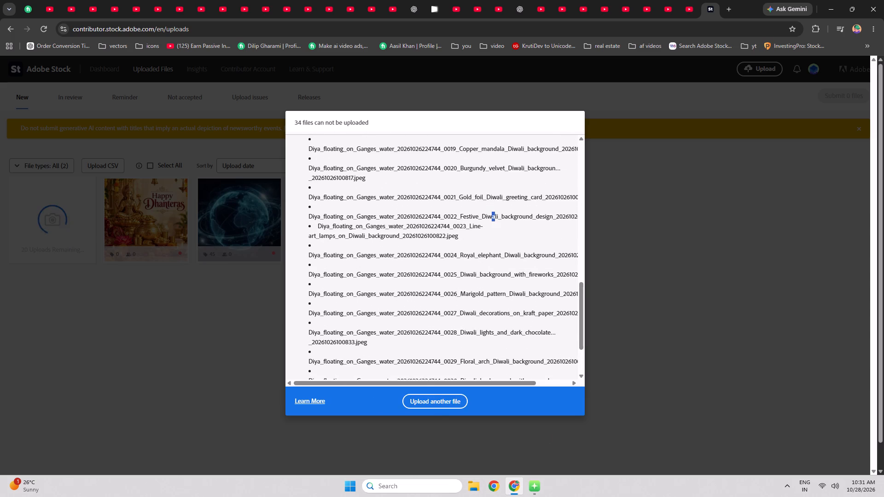
Launch Topaz Gigapixel AI again from the recent Windows searches.
{"action": "left_click", "coordinate": [413, 491]}
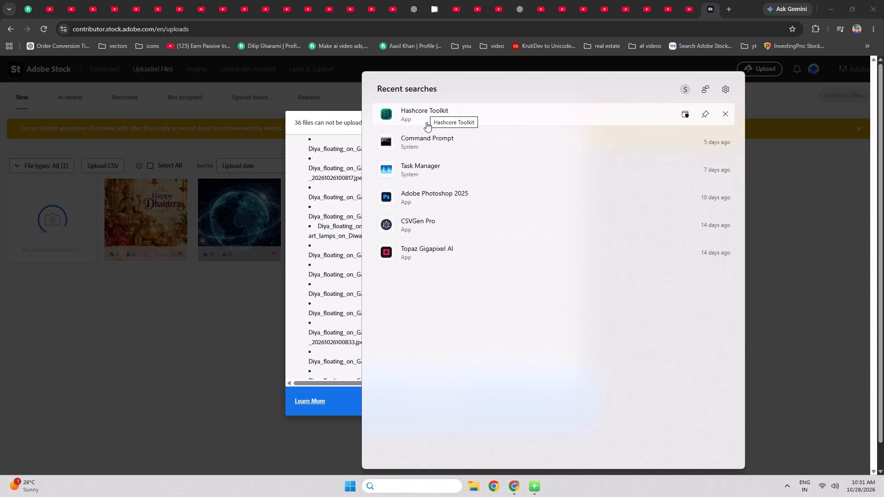